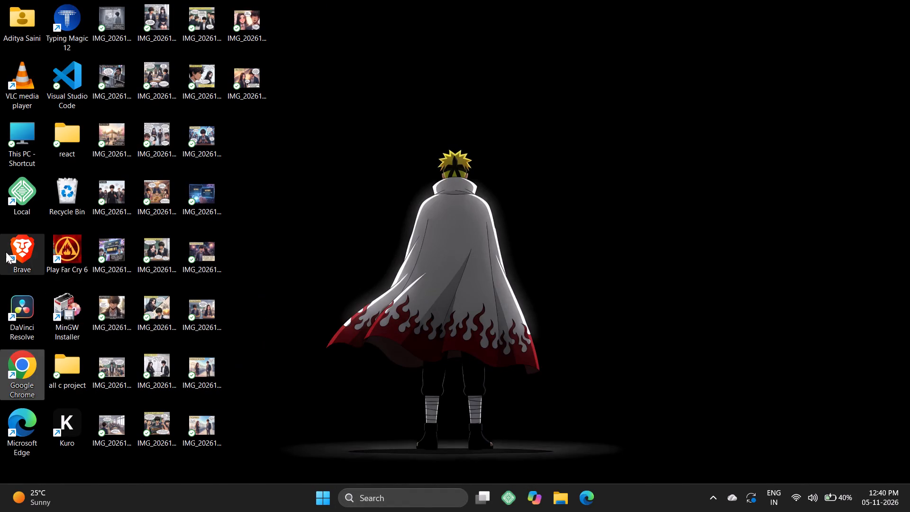
# Launch DaVinci Resolve from the desktop.
pyautogui.tripleClick(19, 292)
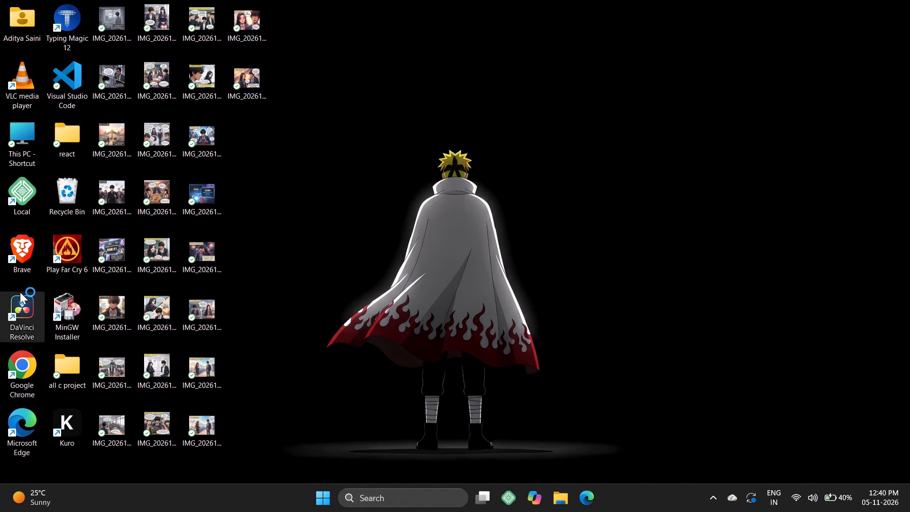
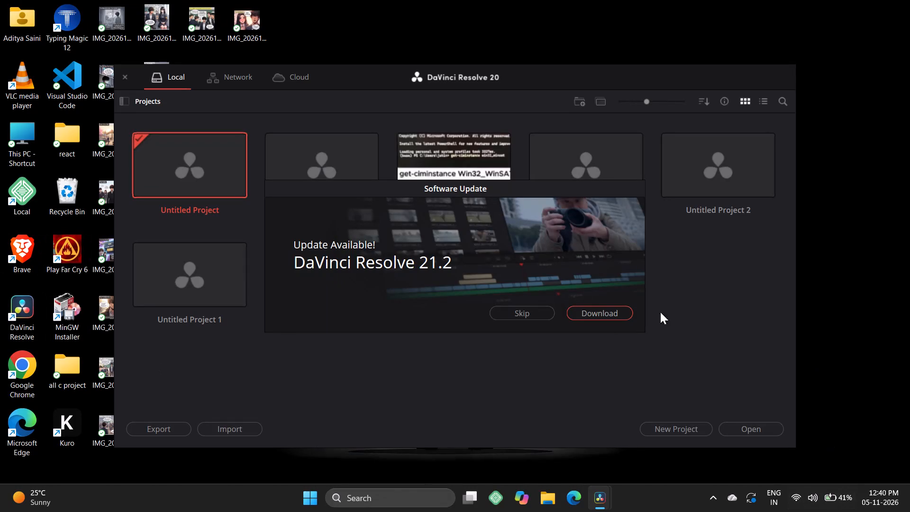
# Skip the DaVinci Resolve 21.2 software update.
pyautogui.click(526, 314)
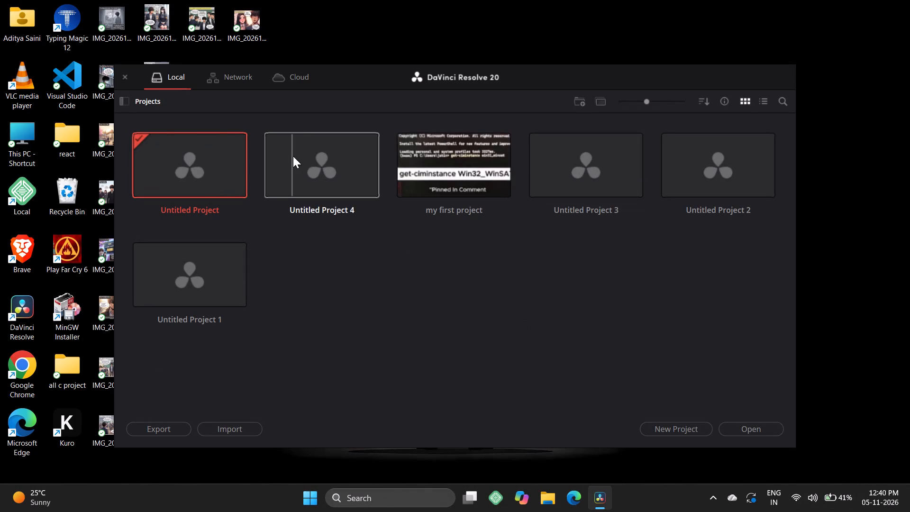
# Open the existing project Untitled Project 1 from the local projects.
pyautogui.click(222, 284)
pyautogui.click(222, 284)
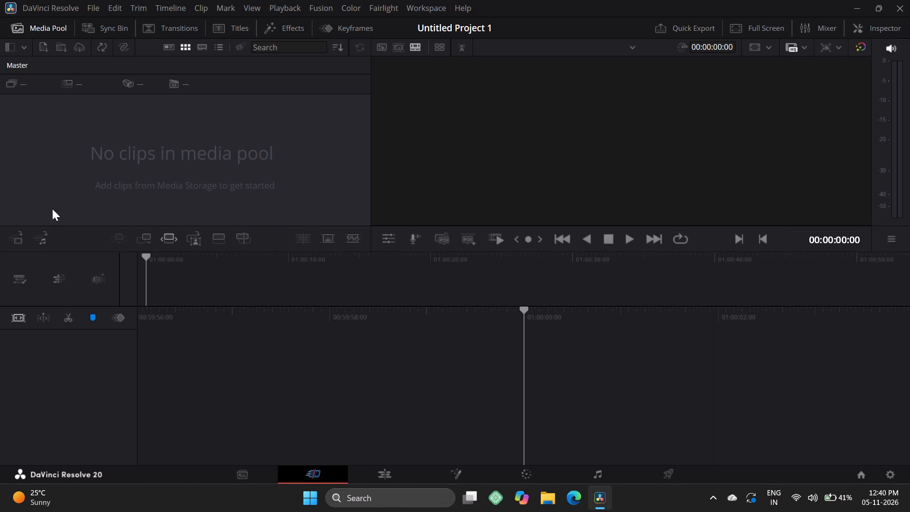
# Switch the project to the Media page.
pyautogui.click(261, 464)
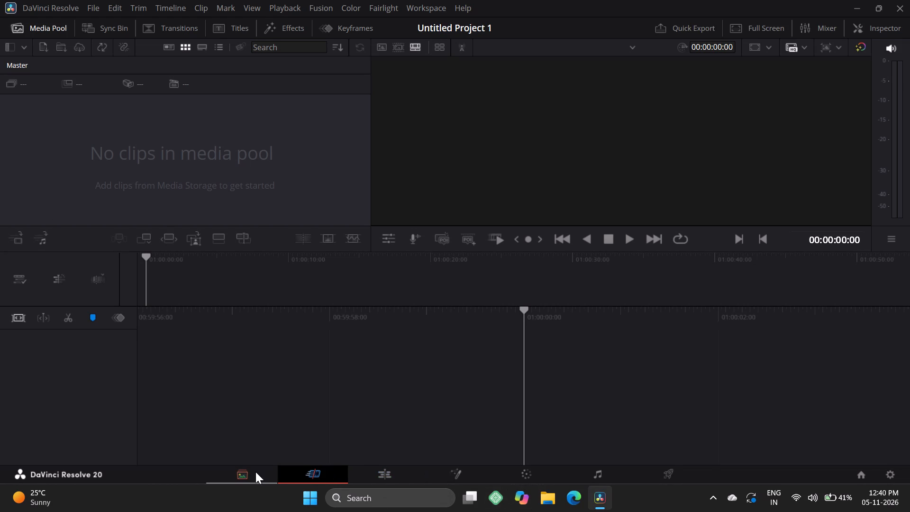
pyautogui.click(255, 472)
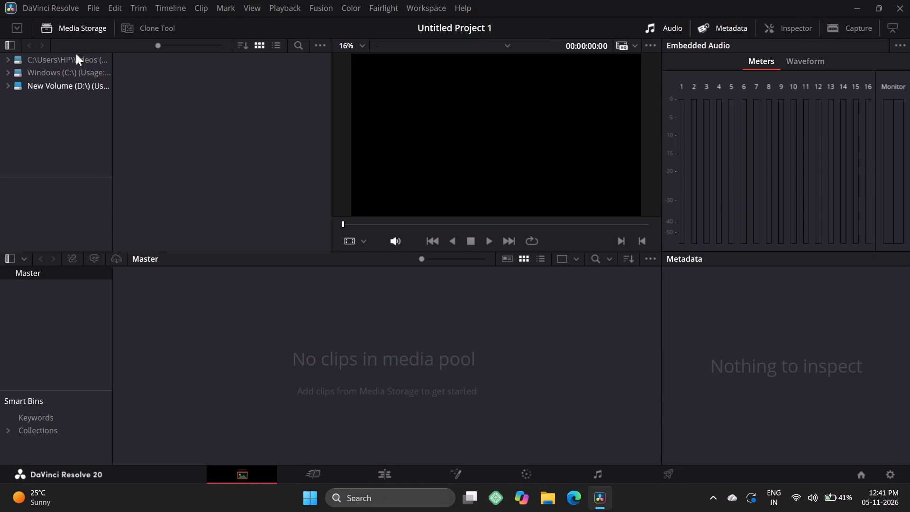
# Browse the user's Videos folder, the Windows (C:) drive and the New Volume (D:) drive in media storage for clips.
pyautogui.click(55, 59)
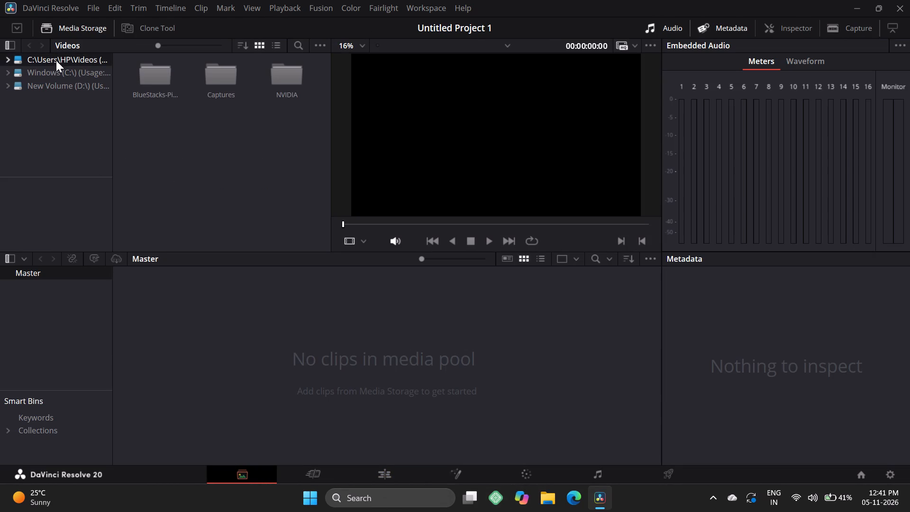
pyautogui.click(74, 76)
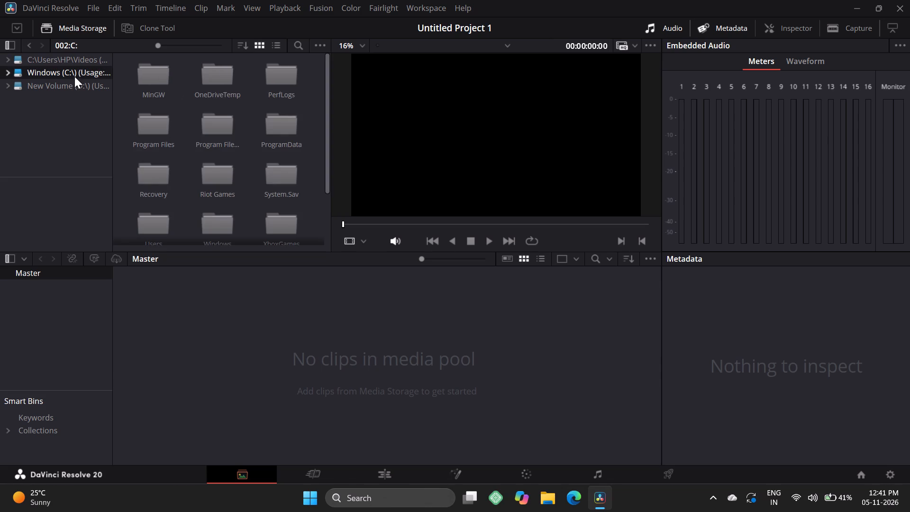
pyautogui.scroll(-9, 209, 132)
pyautogui.scroll(6, 165, 158)
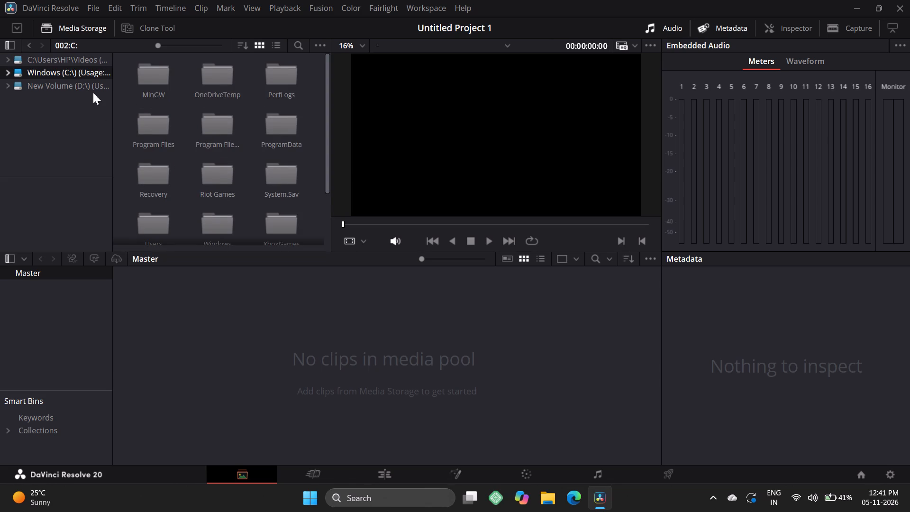
pyautogui.click(90, 83)
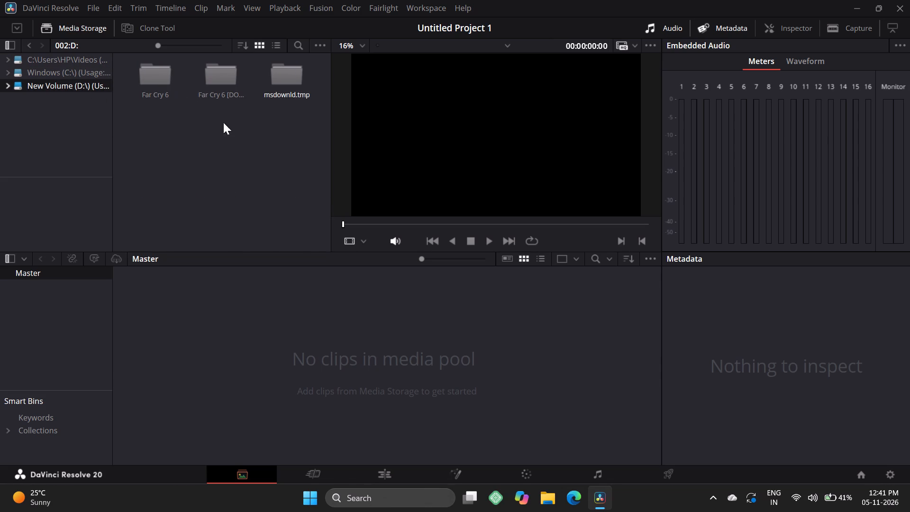
pyautogui.scroll(2, 220, 139)
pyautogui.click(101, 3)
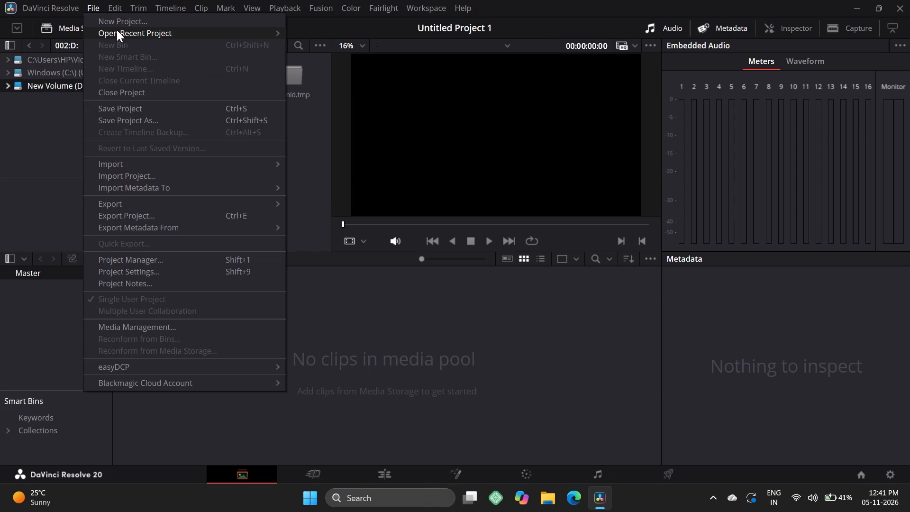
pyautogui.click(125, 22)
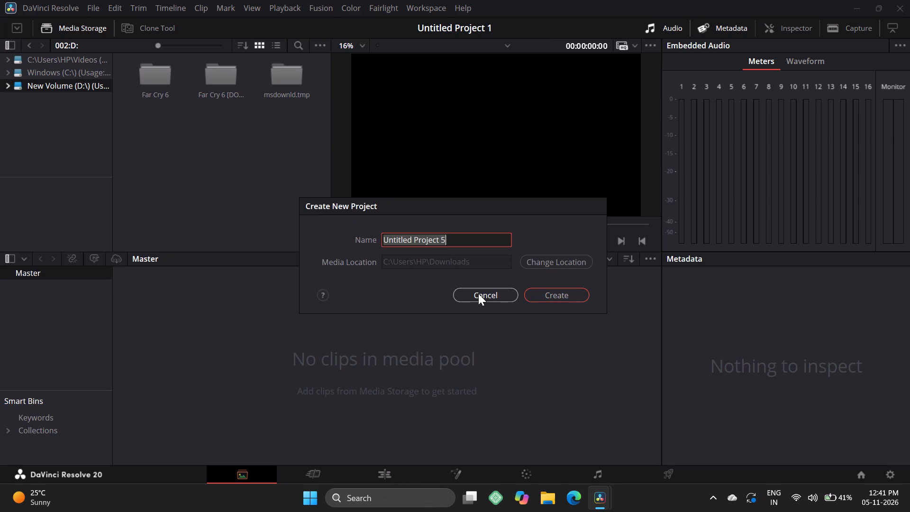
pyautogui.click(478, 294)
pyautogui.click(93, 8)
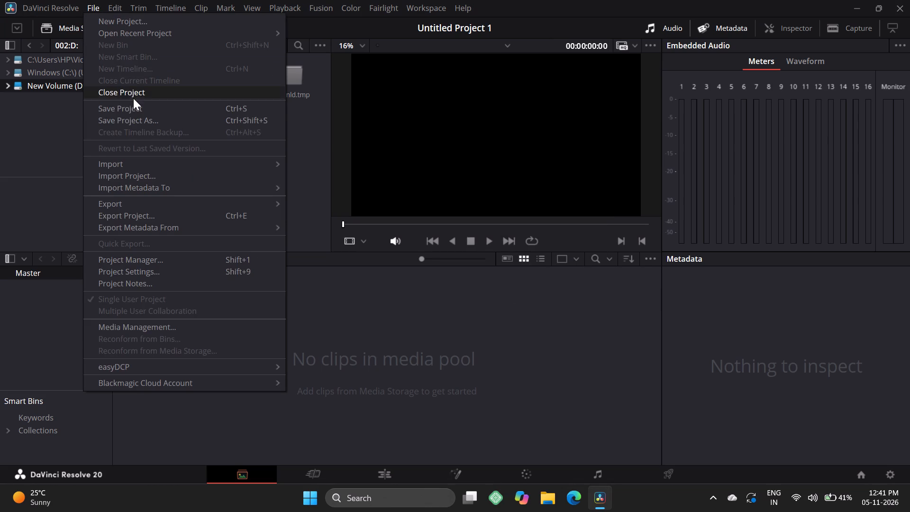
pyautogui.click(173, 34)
# Find Kuro in the Windows list of installed apps and launch it.
pyautogui.click(301, 511)
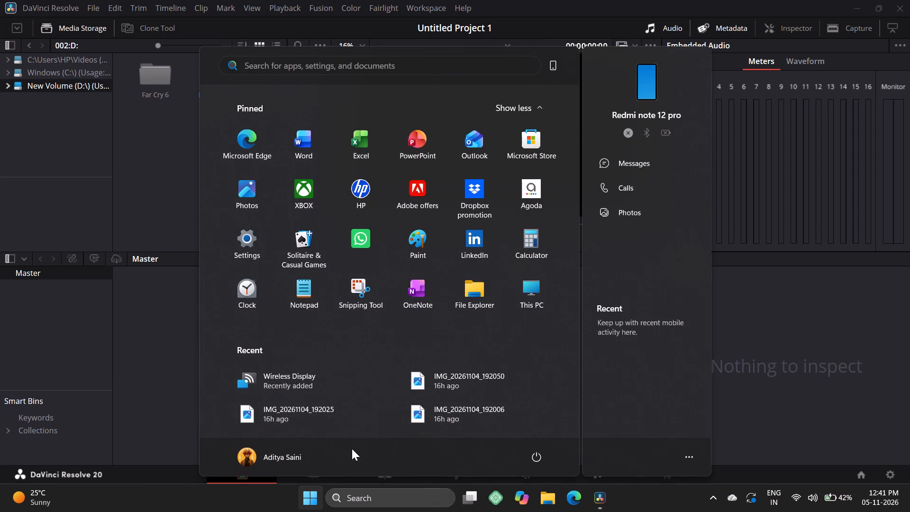
pyautogui.scroll(-11, 222, 229)
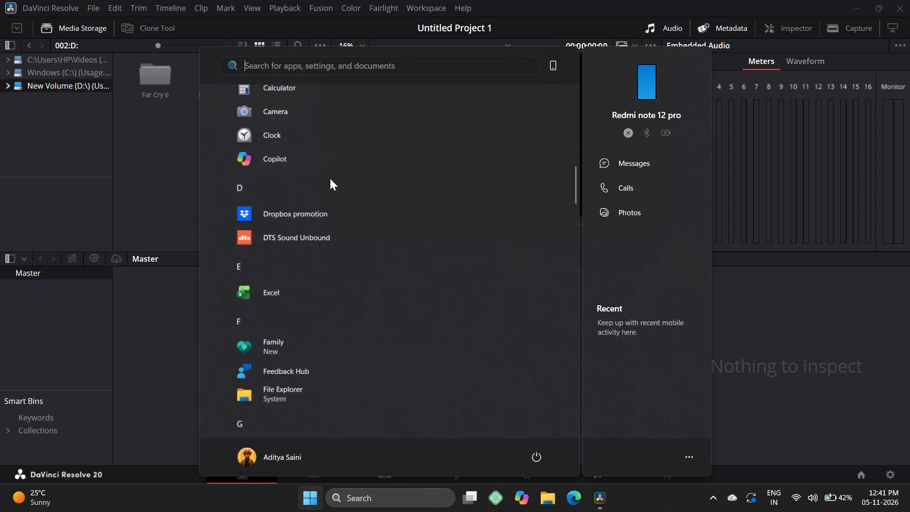
pyautogui.scroll(-12, 330, 178)
pyautogui.doubleClick(262, 200)
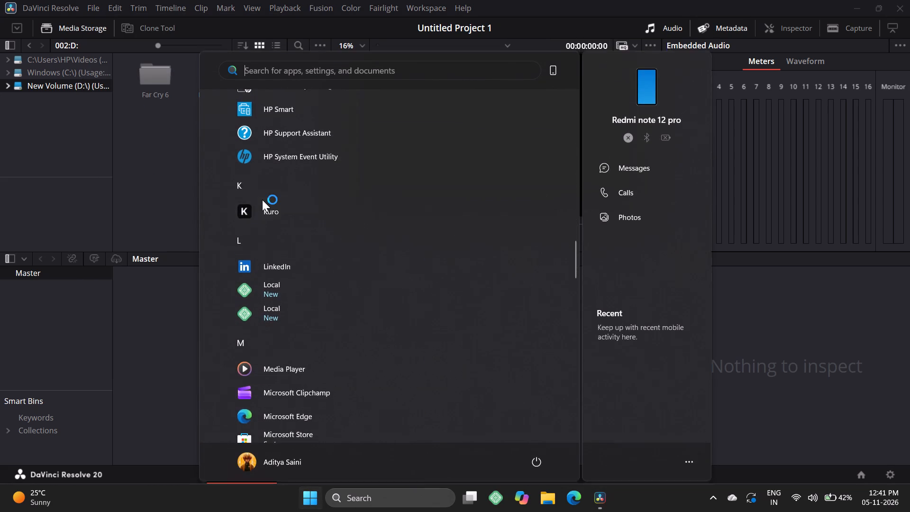
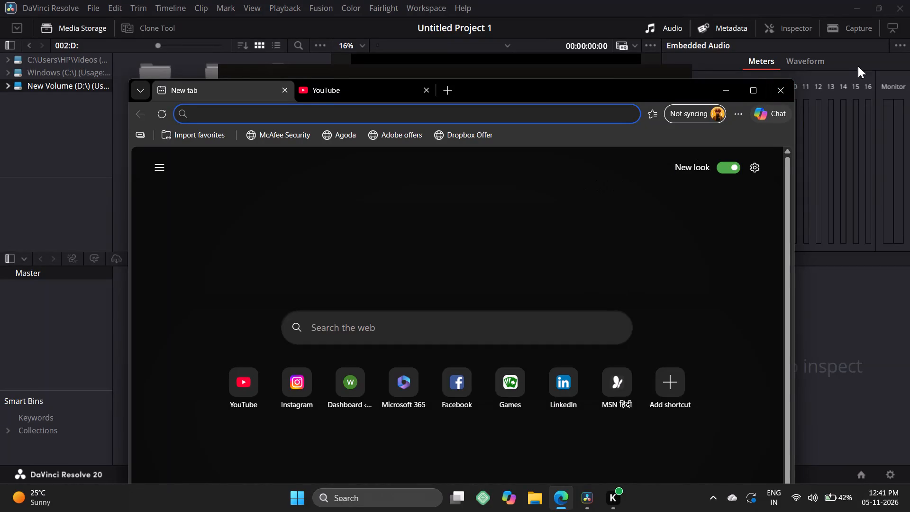
# Close the Microsoft Edge browser window that is covering the DaVinci Resolve project.
pyautogui.click(782, 88)
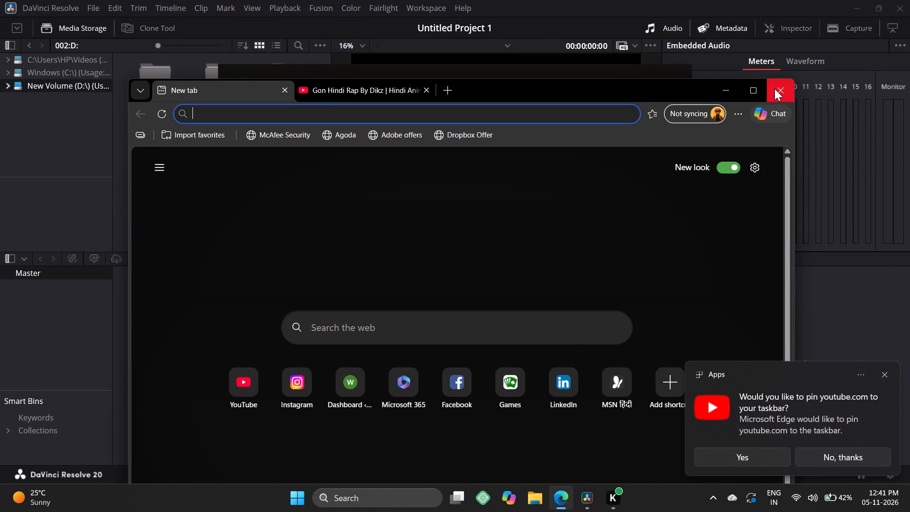
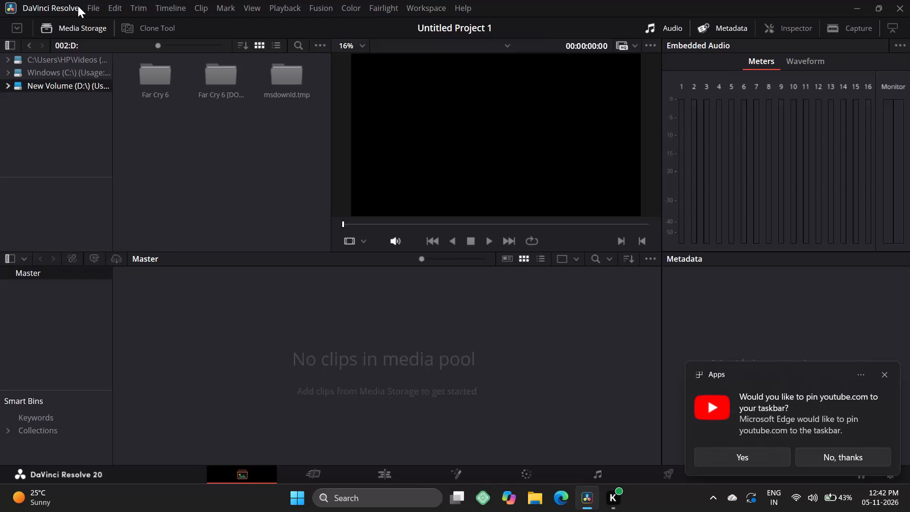
# Dismiss the offer to pin youtube.com to the taskbar.
pyautogui.click(893, 378)
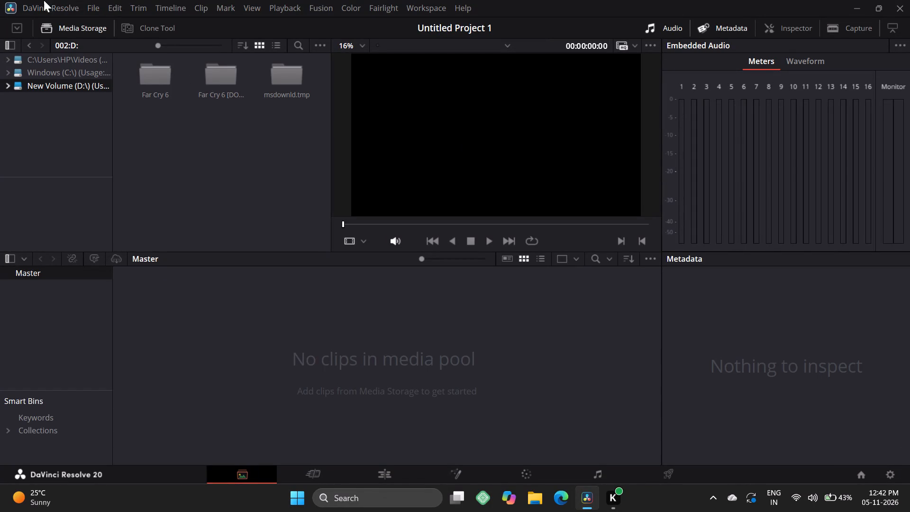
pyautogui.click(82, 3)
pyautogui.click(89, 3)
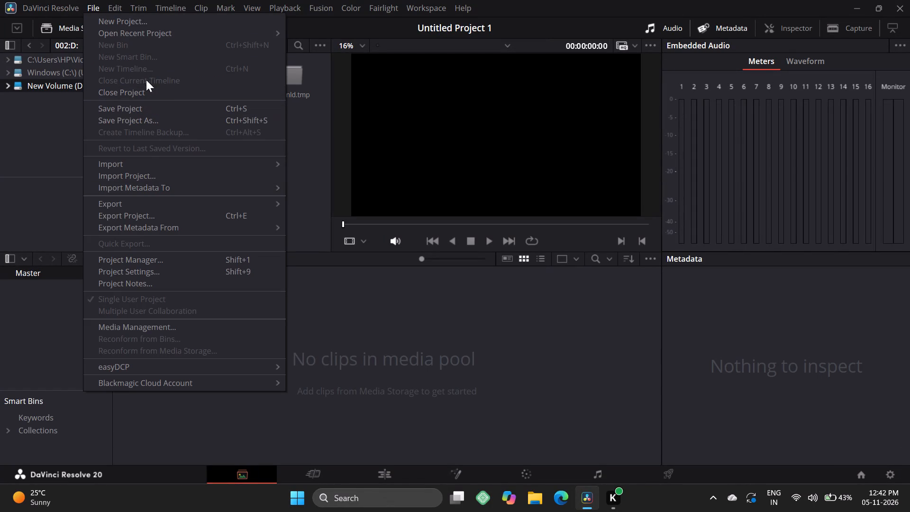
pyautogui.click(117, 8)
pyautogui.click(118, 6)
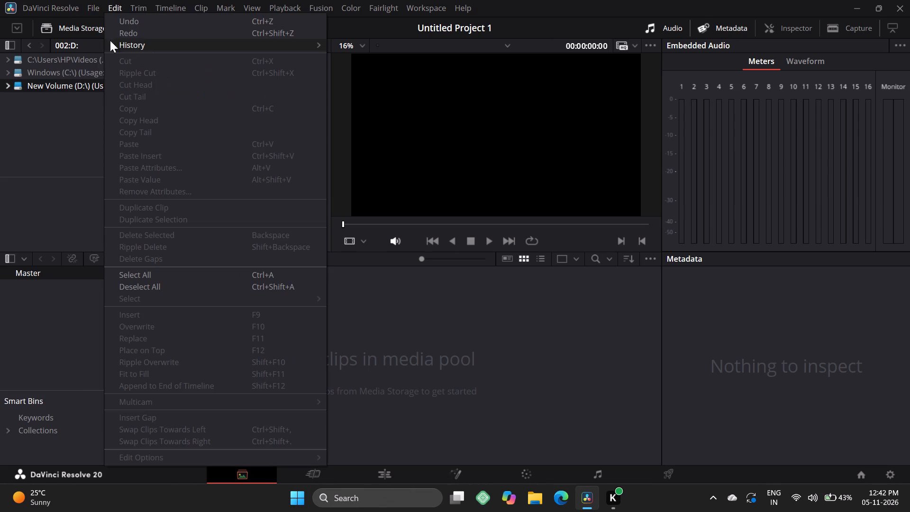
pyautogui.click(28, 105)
# Browse the media storage locations for usable clips, checking the Videos folder, its NVIDIA subfolder, and the C: and D: drives.
pyautogui.click(28, 54)
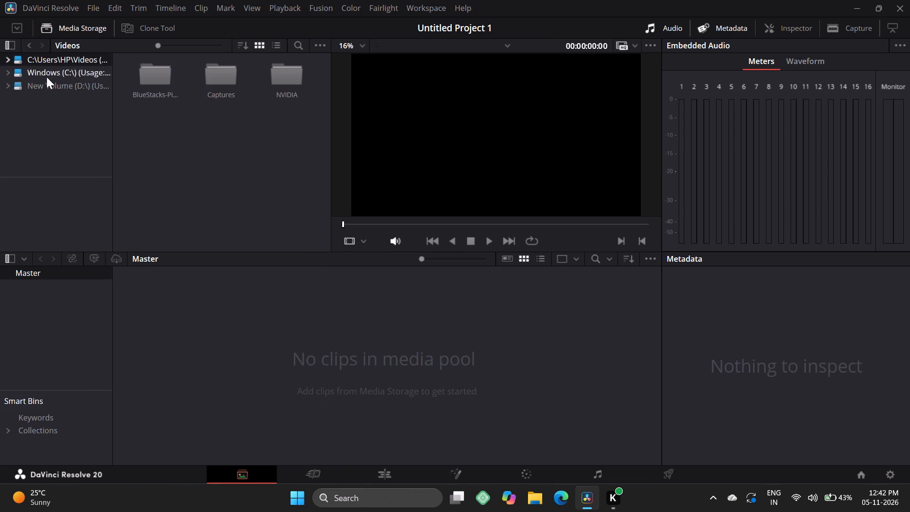
pyautogui.click(10, 43)
pyautogui.click(0, 41)
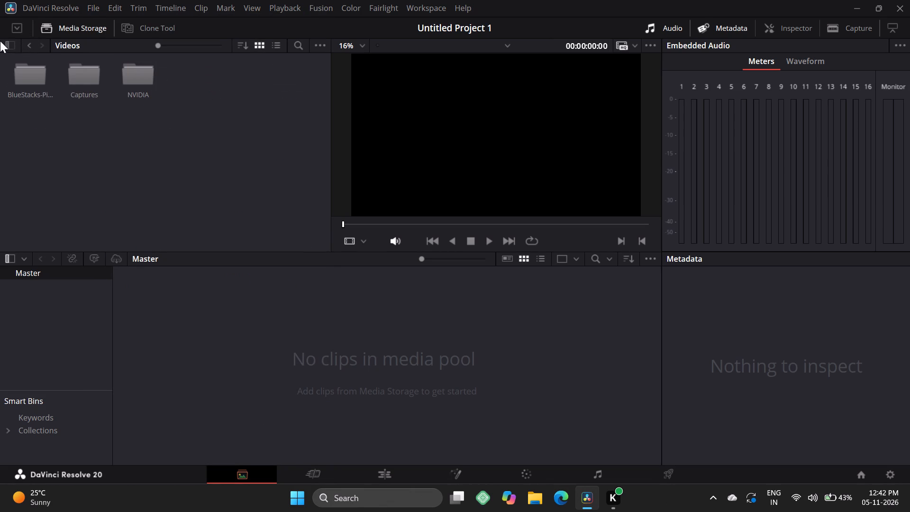
pyautogui.click(32, 46)
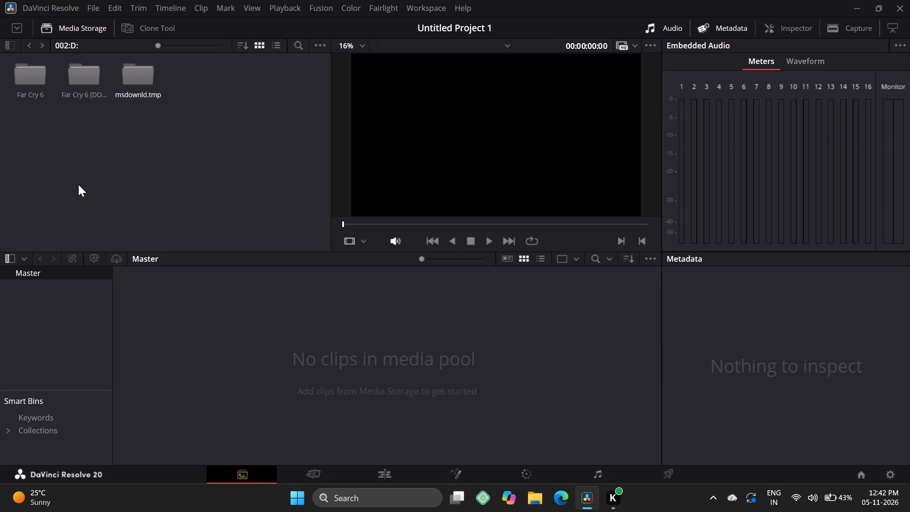
pyautogui.click(78, 184)
pyautogui.click(10, 40)
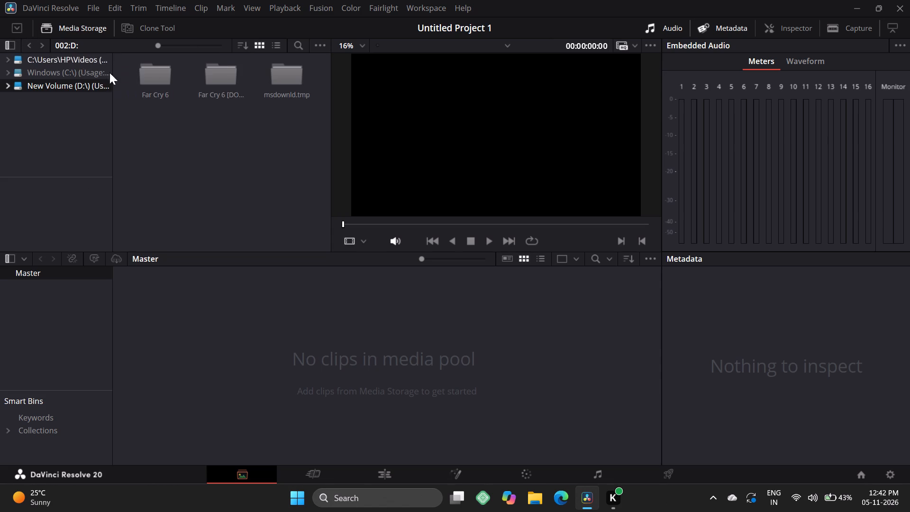
pyautogui.click(61, 67)
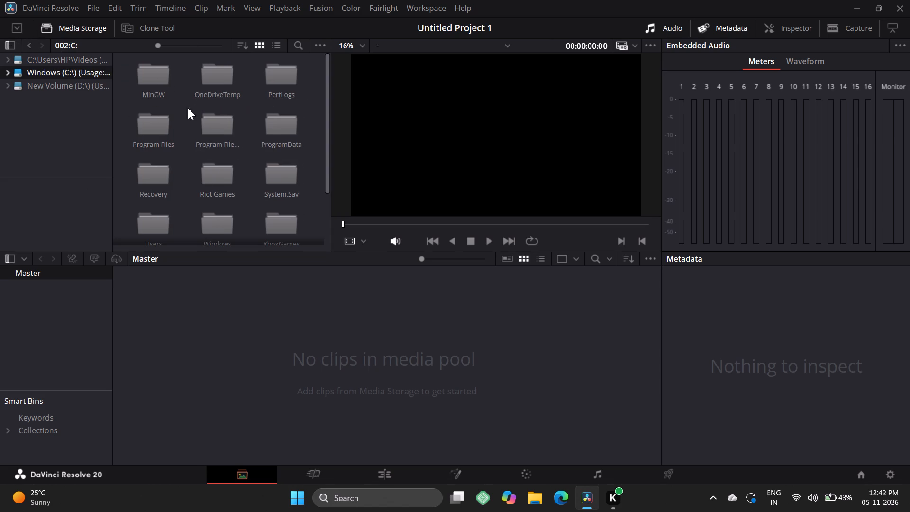
pyautogui.scroll(-4, 186, 144)
pyautogui.scroll(3, 188, 144)
pyautogui.scroll(-3, 188, 144)
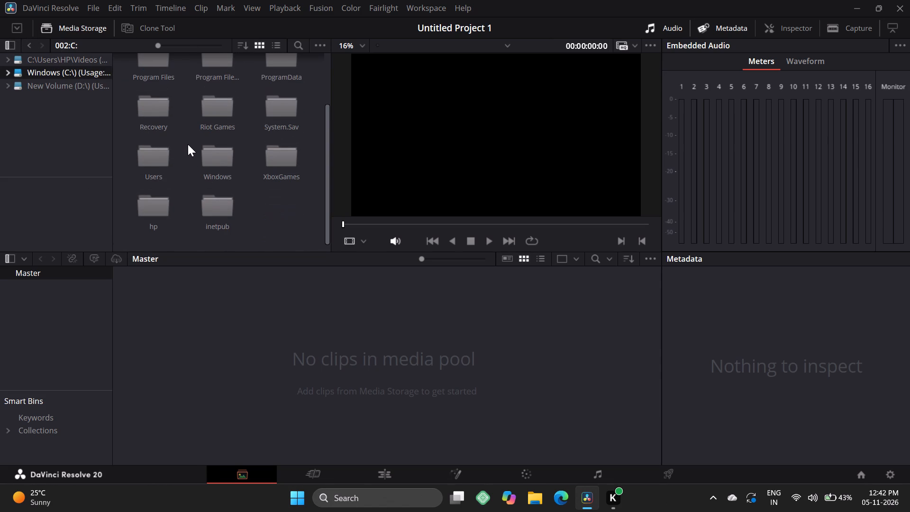
pyautogui.click(88, 54)
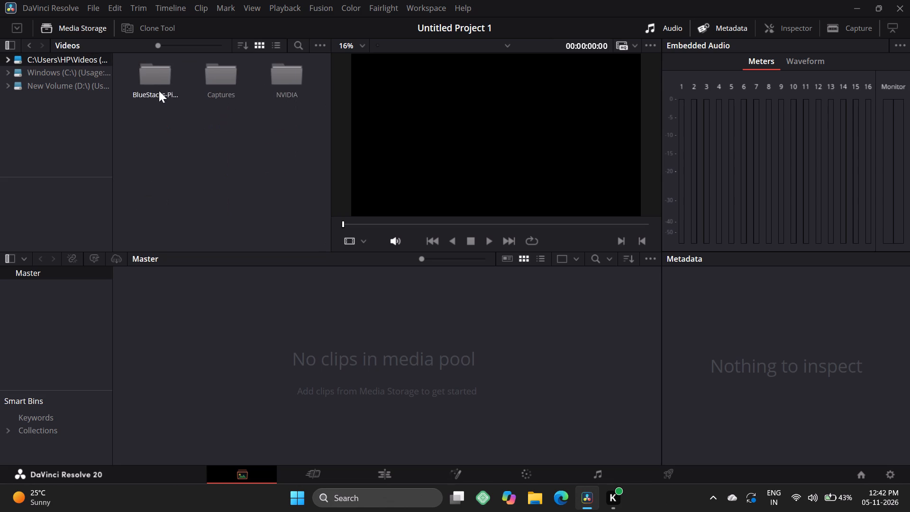
pyautogui.doubleClick(278, 96)
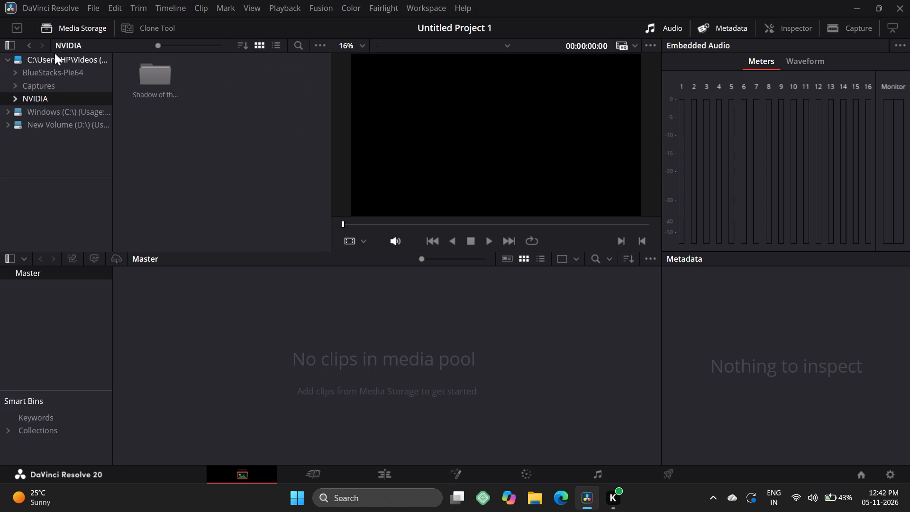
pyautogui.click(31, 47)
pyautogui.click(31, 47)
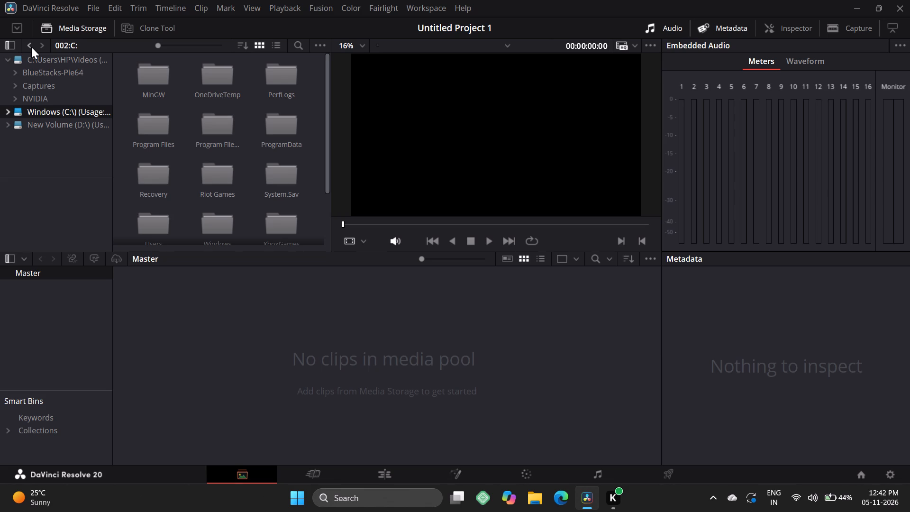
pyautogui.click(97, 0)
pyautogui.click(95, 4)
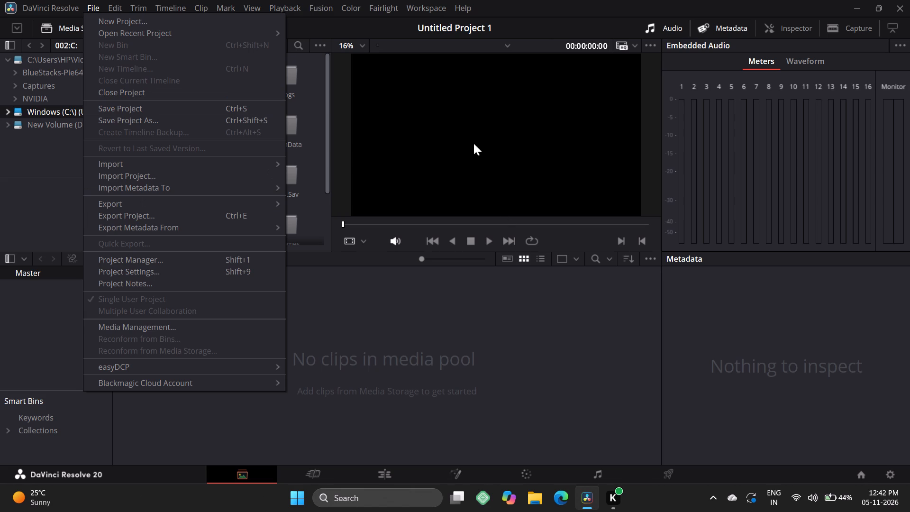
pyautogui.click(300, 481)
# Look through the Edit, Fusion, Color, Fairlight, Deliver and Cut pages, and return to the Media page.
pyautogui.click(410, 480)
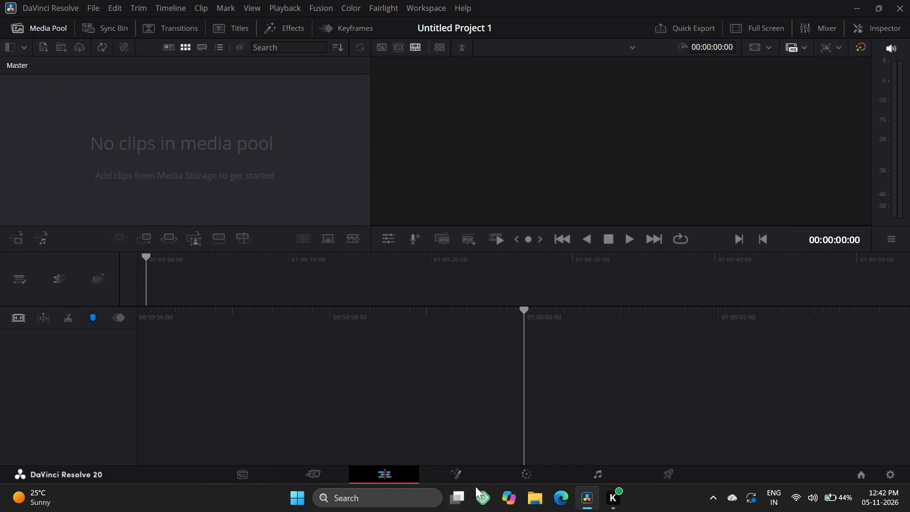
pyautogui.click(446, 469)
pyautogui.click(516, 477)
pyautogui.click(593, 478)
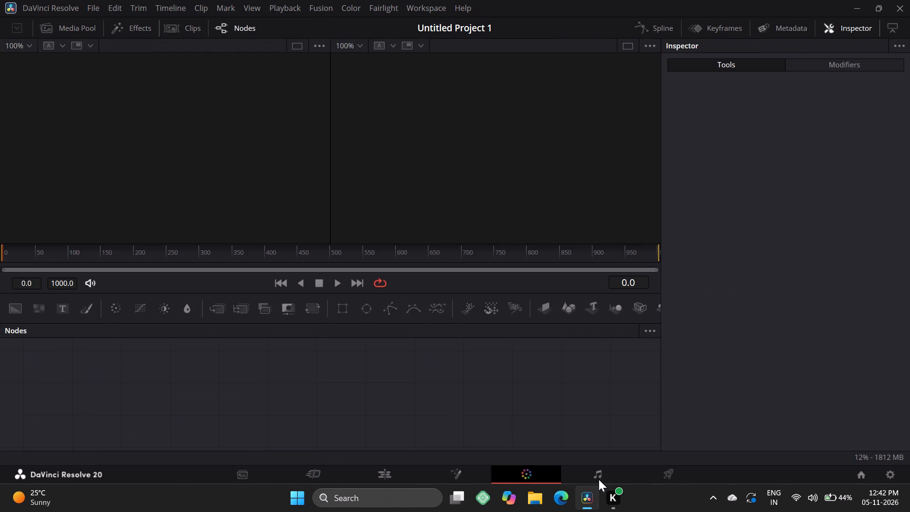
pyautogui.click(652, 477)
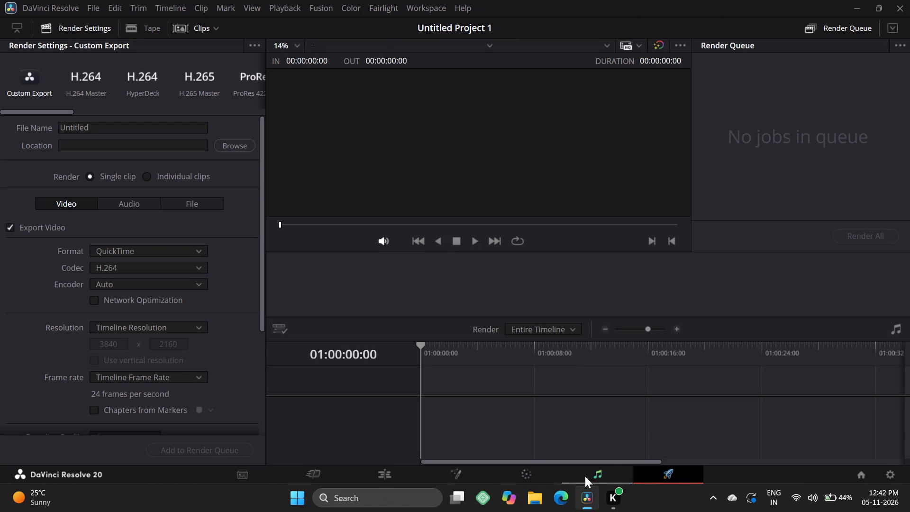
pyautogui.click(585, 475)
pyautogui.click(512, 472)
pyautogui.click(464, 469)
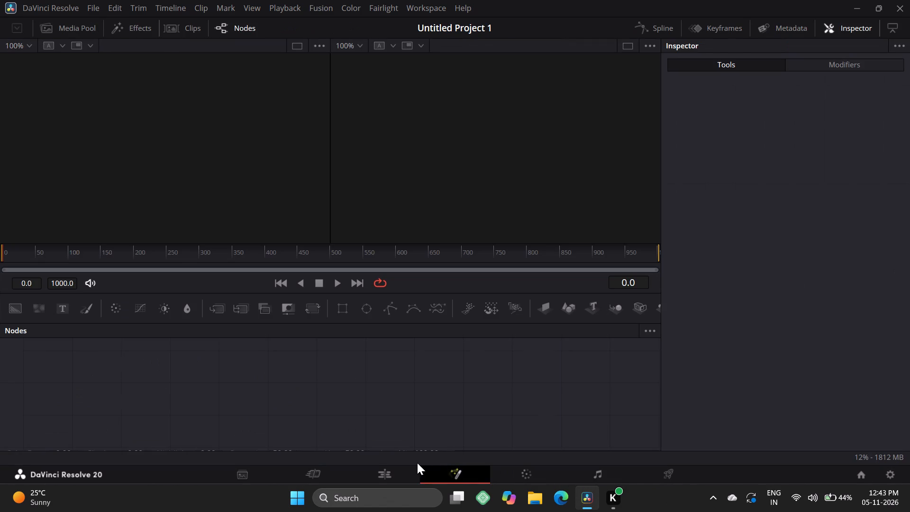
pyautogui.click(404, 471)
pyautogui.click(318, 471)
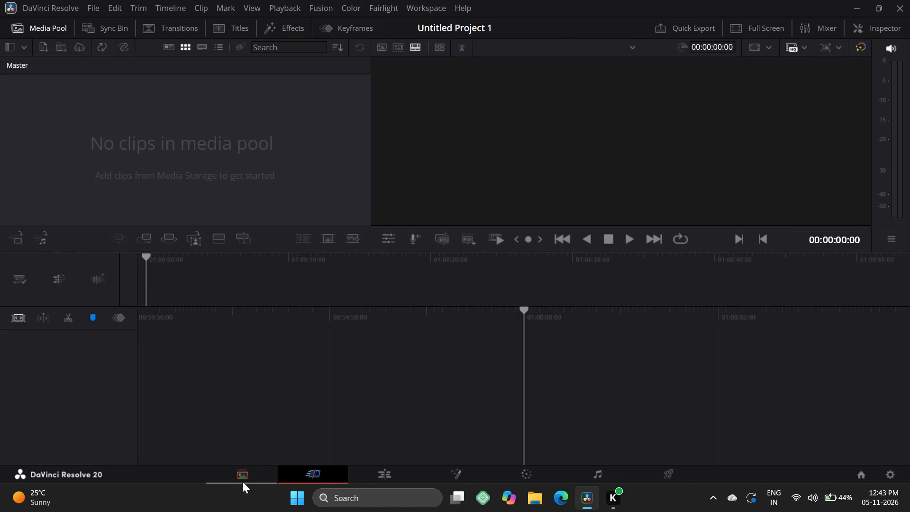
pyautogui.click(253, 479)
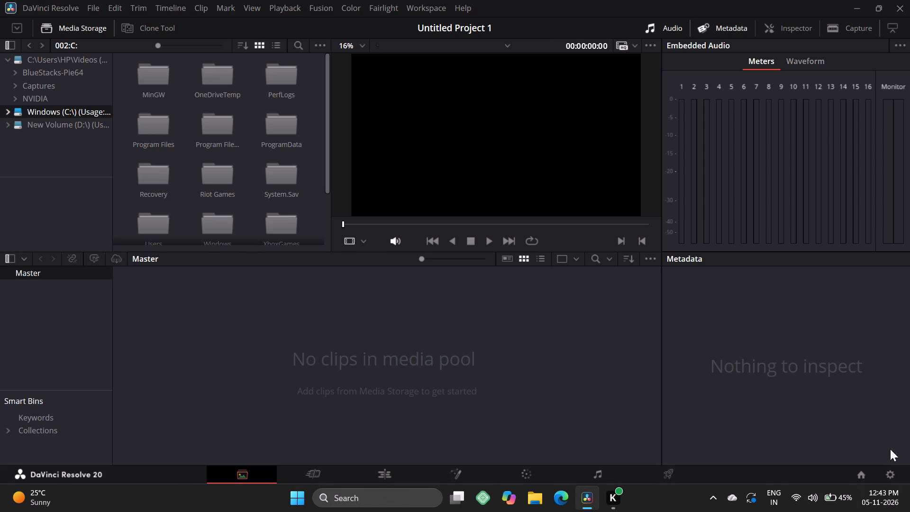
# Examine the timeline format and available timeline frame rates in the project settings, and leave without saving.
pyautogui.click(890, 482)
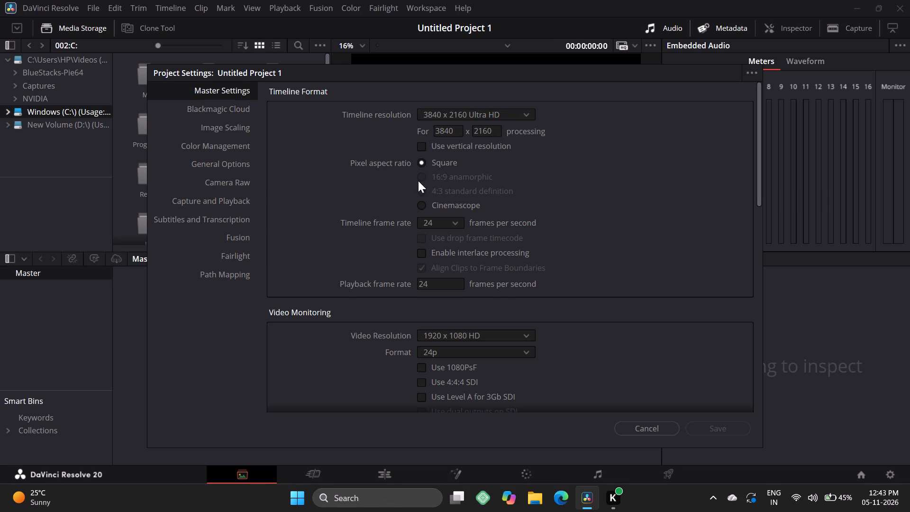
pyautogui.click(436, 173)
pyautogui.click(438, 216)
pyautogui.click(453, 223)
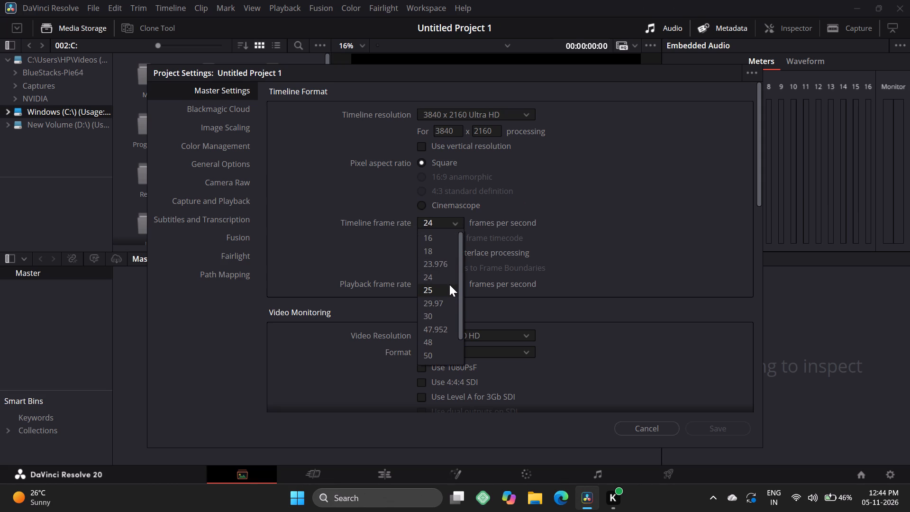
pyautogui.click(909, 275)
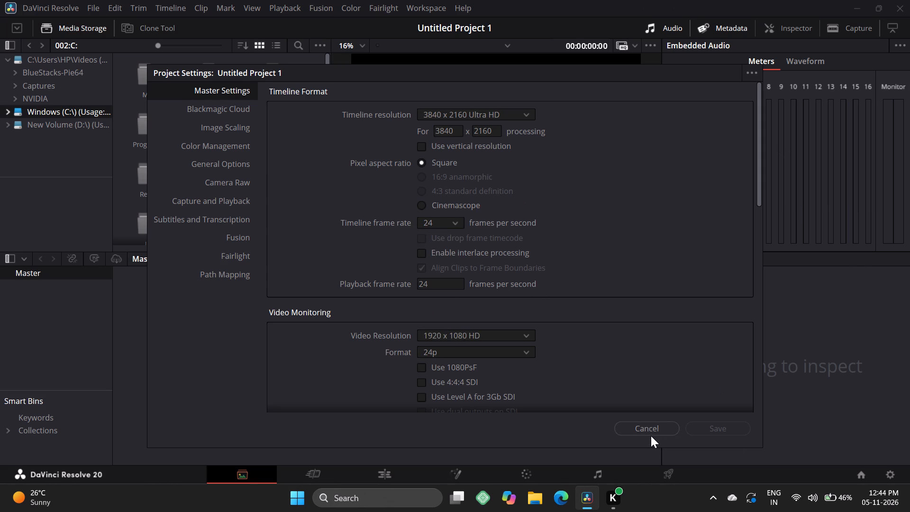
pyautogui.click(651, 436)
pyautogui.click(652, 430)
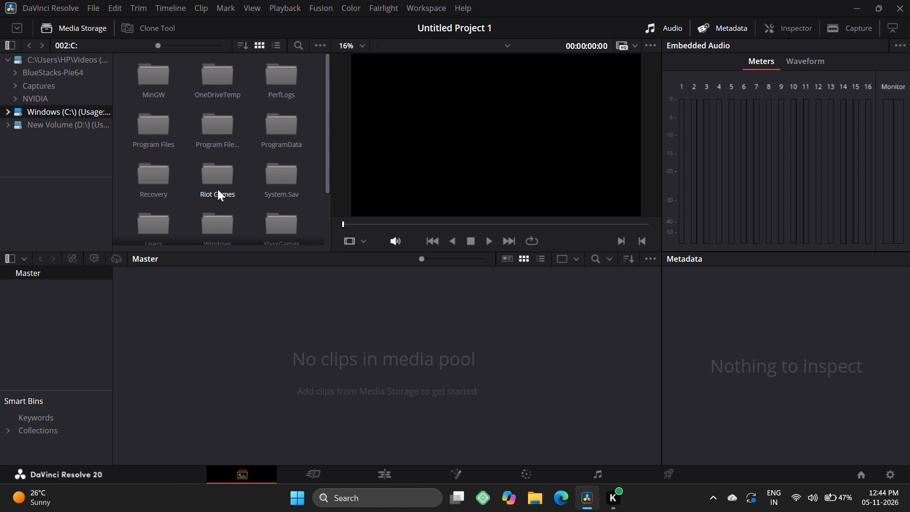
# Start importing media and browse to the Desktop folder within the personal OneDrive storage.
pyautogui.click(84, 4)
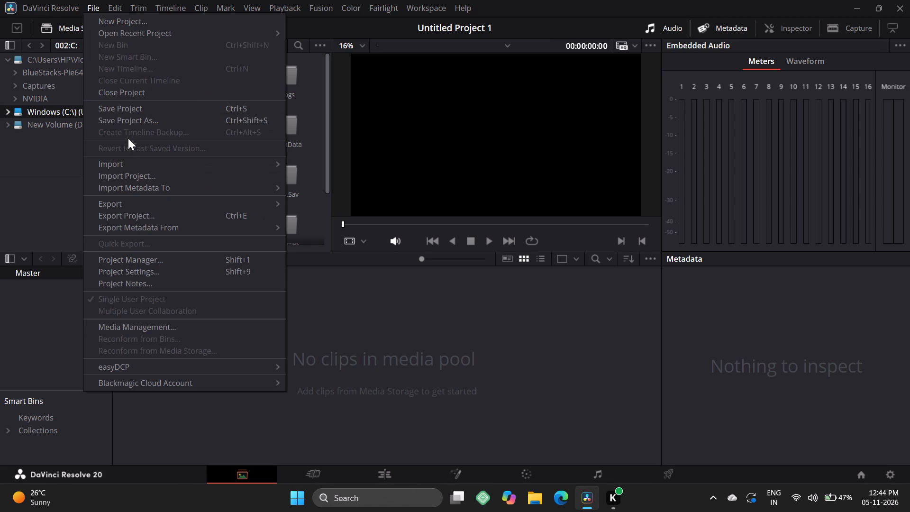
pyautogui.click(135, 164)
pyautogui.click(346, 174)
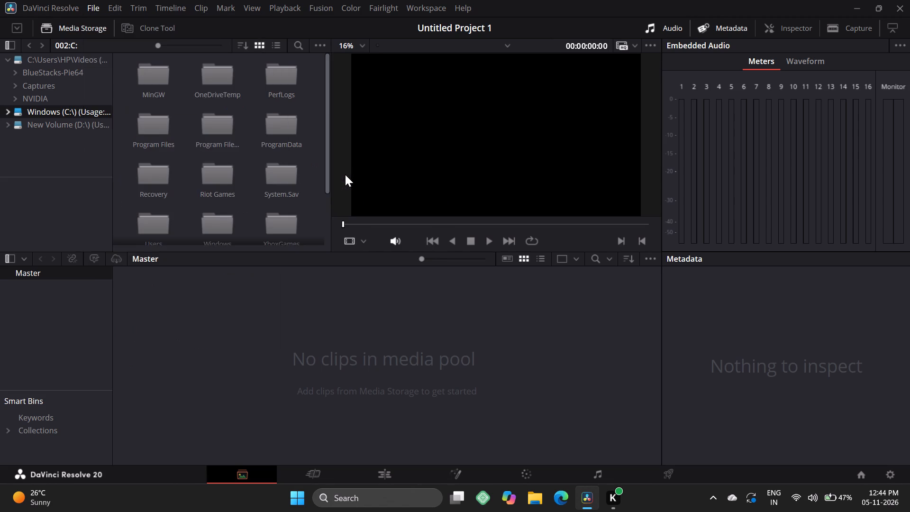
pyautogui.scroll(-3, 134, 104)
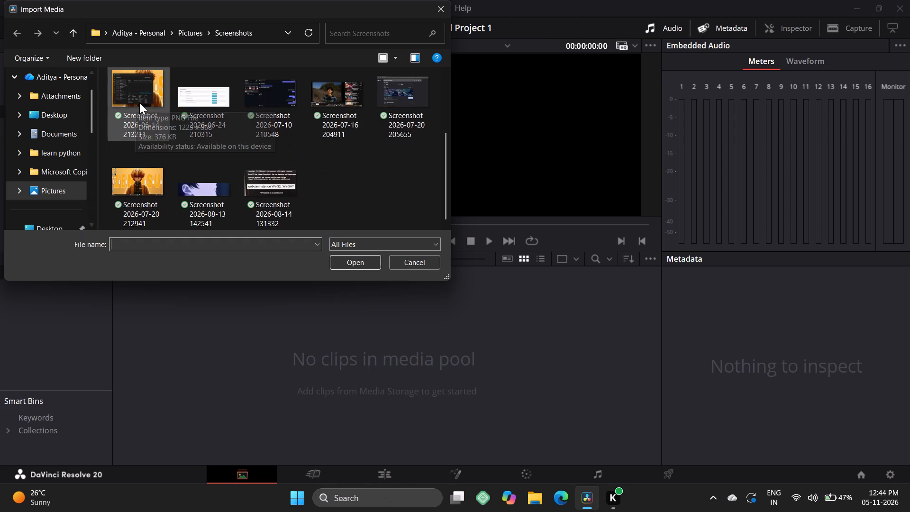
pyautogui.scroll(-5, 139, 102)
pyautogui.scroll(4, 140, 102)
pyautogui.click(78, 79)
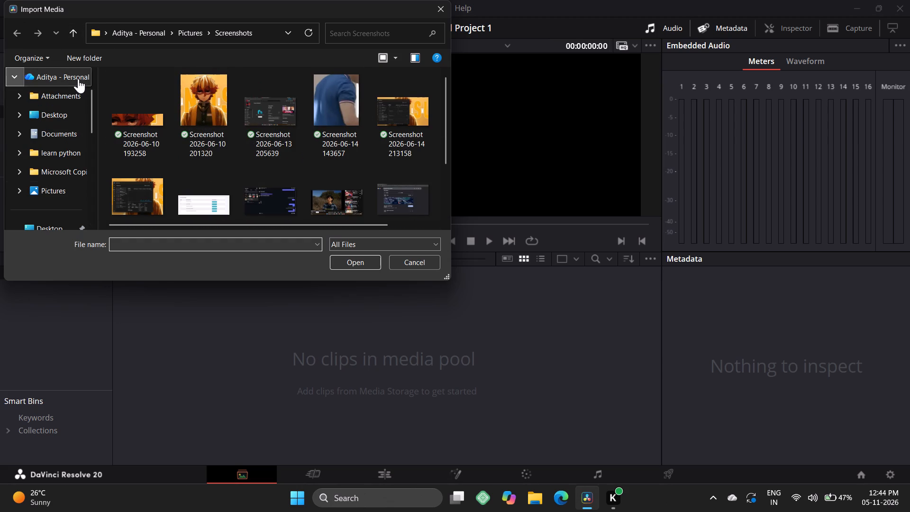
pyautogui.scroll(-12, 204, 152)
pyautogui.click(46, 85)
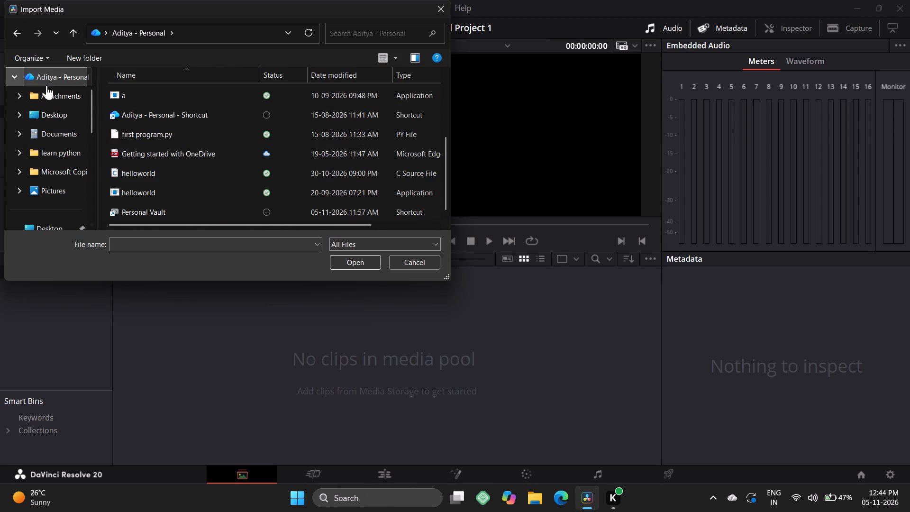
pyautogui.click(43, 113)
pyautogui.scroll(-6, 176, 120)
pyautogui.scroll(3, 175, 121)
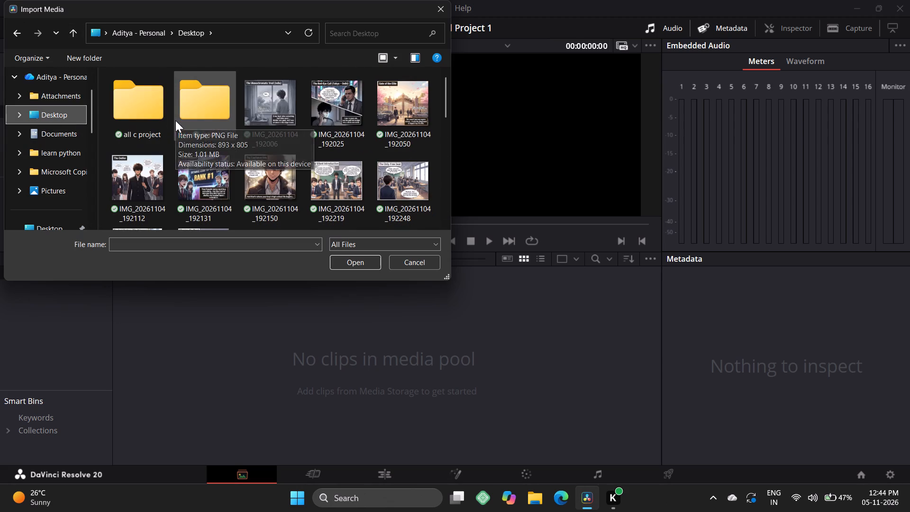
pyautogui.scroll(5, 175, 120)
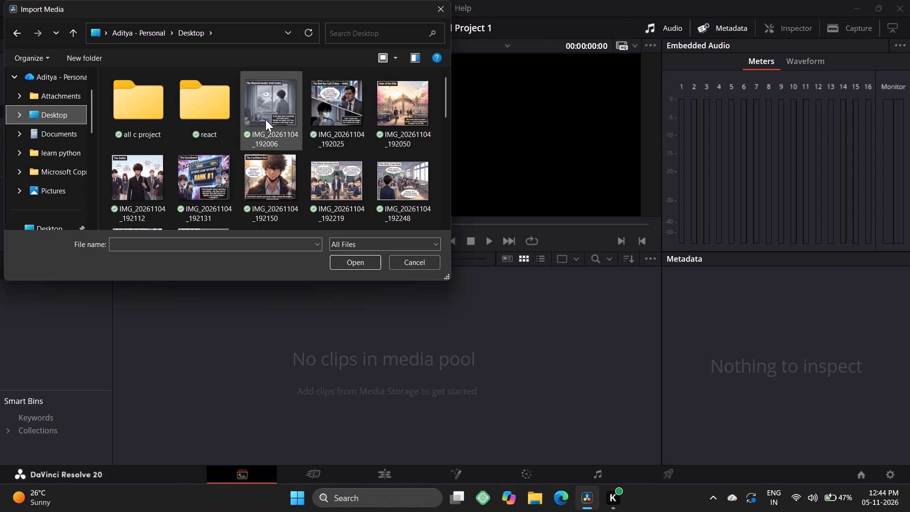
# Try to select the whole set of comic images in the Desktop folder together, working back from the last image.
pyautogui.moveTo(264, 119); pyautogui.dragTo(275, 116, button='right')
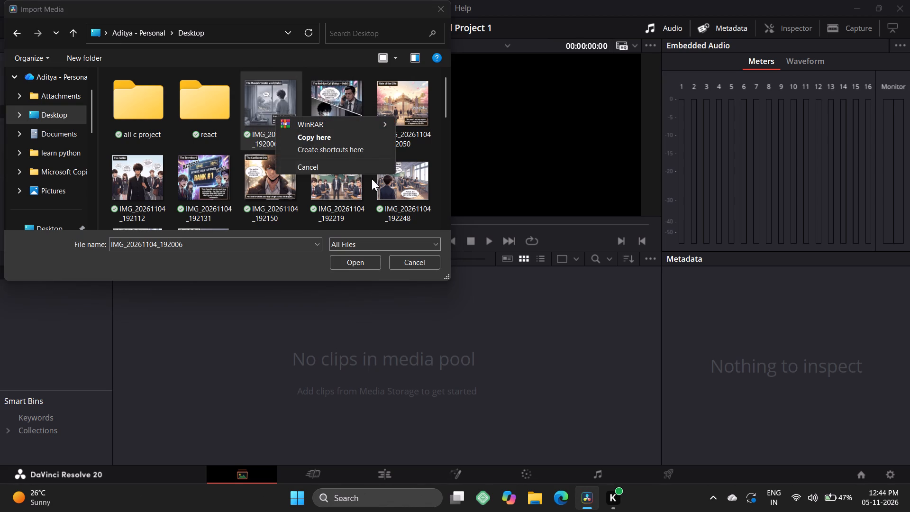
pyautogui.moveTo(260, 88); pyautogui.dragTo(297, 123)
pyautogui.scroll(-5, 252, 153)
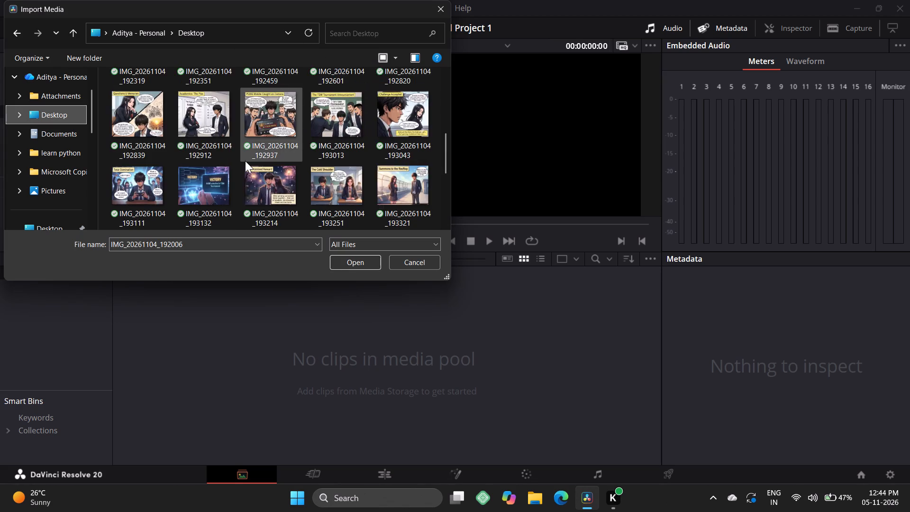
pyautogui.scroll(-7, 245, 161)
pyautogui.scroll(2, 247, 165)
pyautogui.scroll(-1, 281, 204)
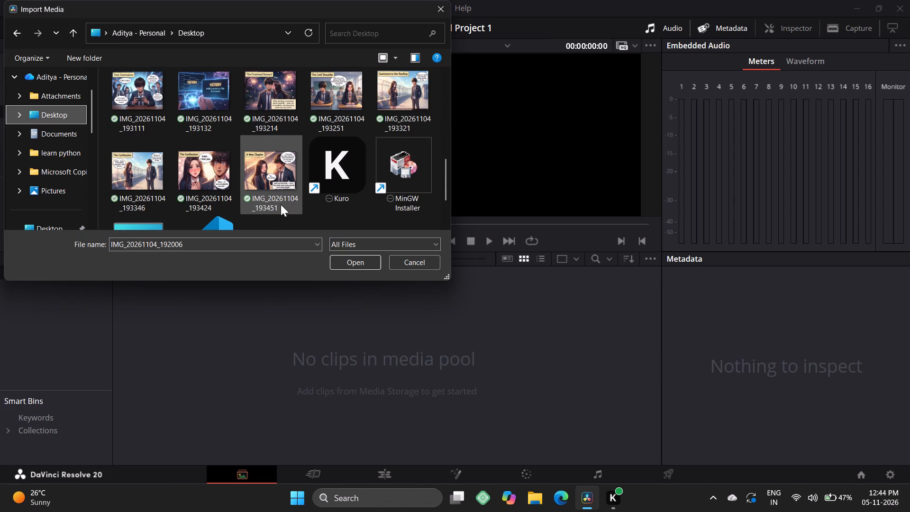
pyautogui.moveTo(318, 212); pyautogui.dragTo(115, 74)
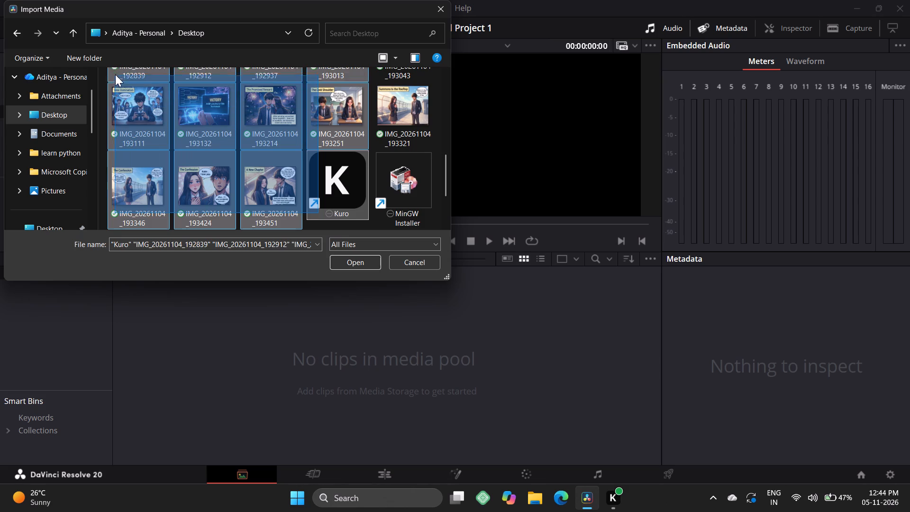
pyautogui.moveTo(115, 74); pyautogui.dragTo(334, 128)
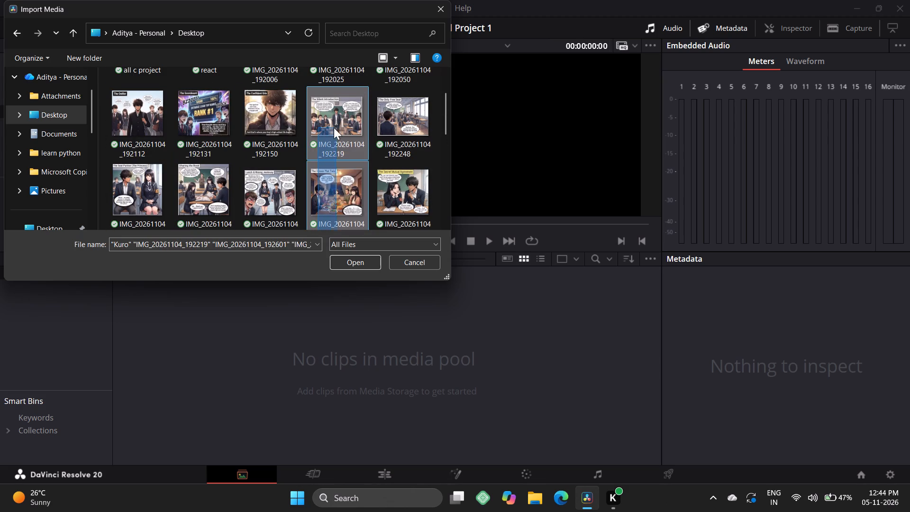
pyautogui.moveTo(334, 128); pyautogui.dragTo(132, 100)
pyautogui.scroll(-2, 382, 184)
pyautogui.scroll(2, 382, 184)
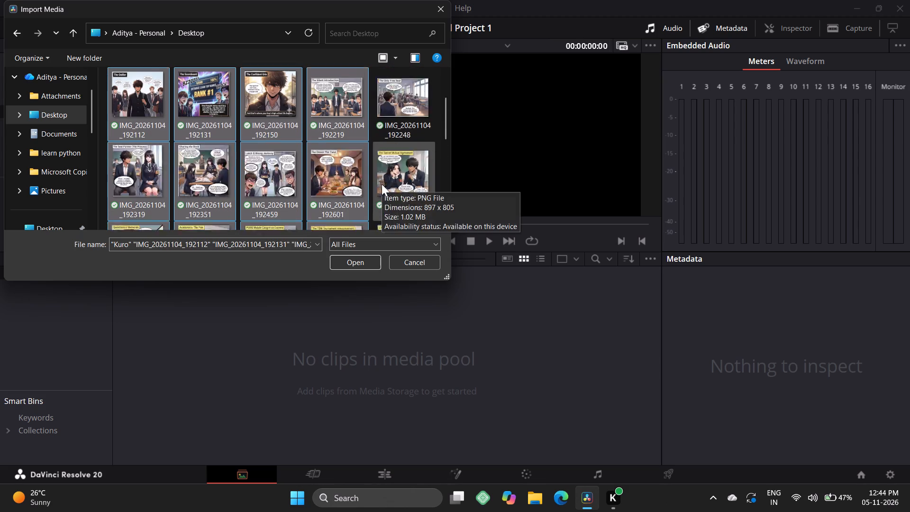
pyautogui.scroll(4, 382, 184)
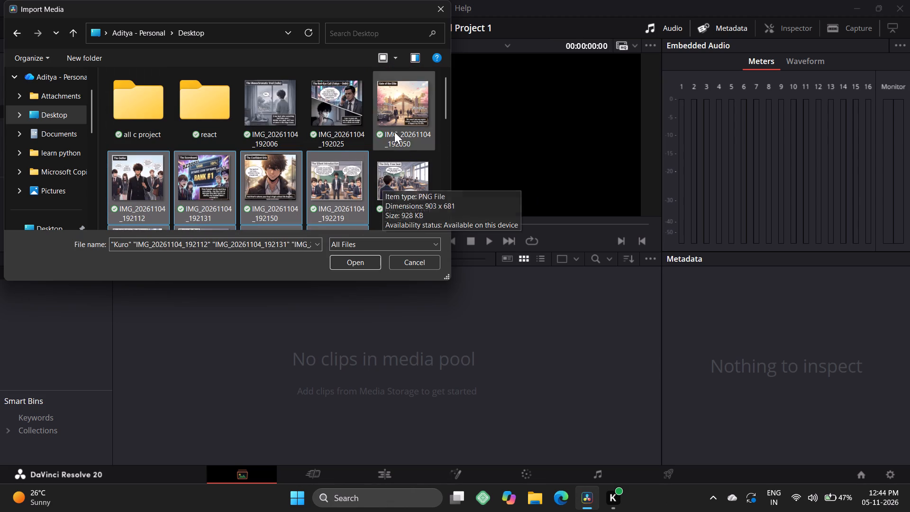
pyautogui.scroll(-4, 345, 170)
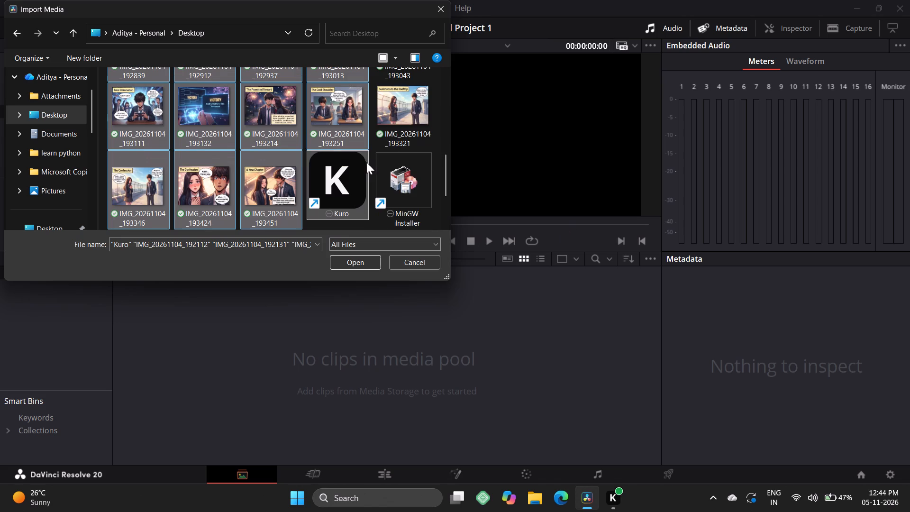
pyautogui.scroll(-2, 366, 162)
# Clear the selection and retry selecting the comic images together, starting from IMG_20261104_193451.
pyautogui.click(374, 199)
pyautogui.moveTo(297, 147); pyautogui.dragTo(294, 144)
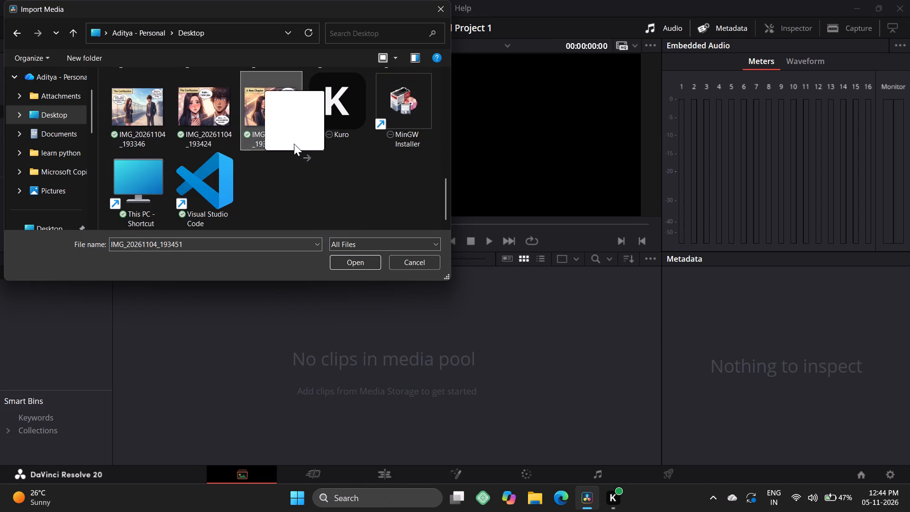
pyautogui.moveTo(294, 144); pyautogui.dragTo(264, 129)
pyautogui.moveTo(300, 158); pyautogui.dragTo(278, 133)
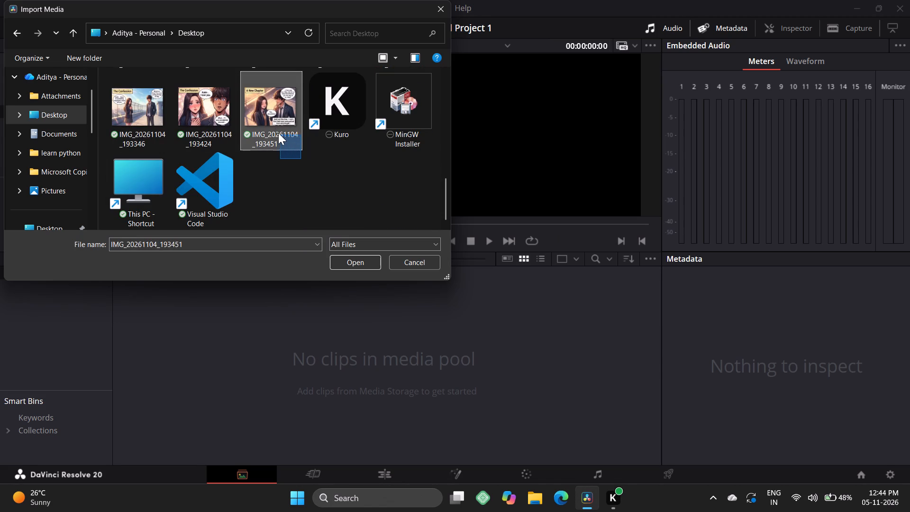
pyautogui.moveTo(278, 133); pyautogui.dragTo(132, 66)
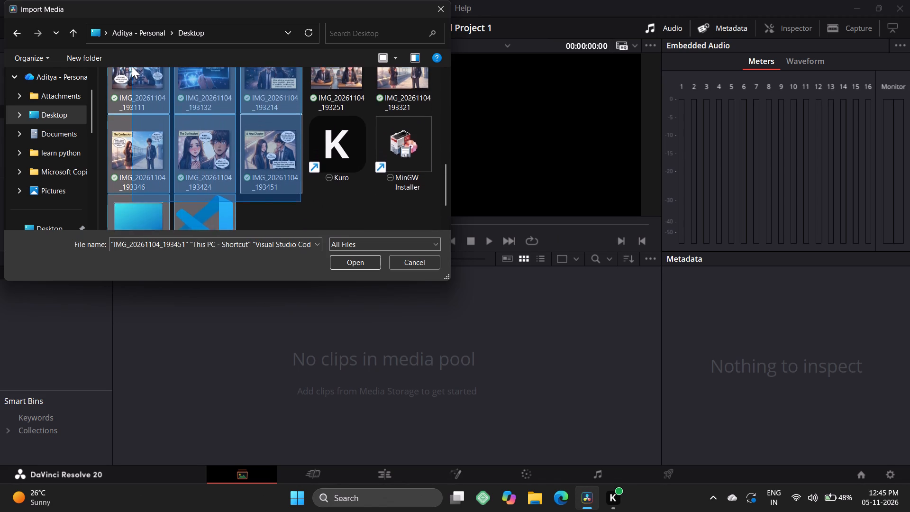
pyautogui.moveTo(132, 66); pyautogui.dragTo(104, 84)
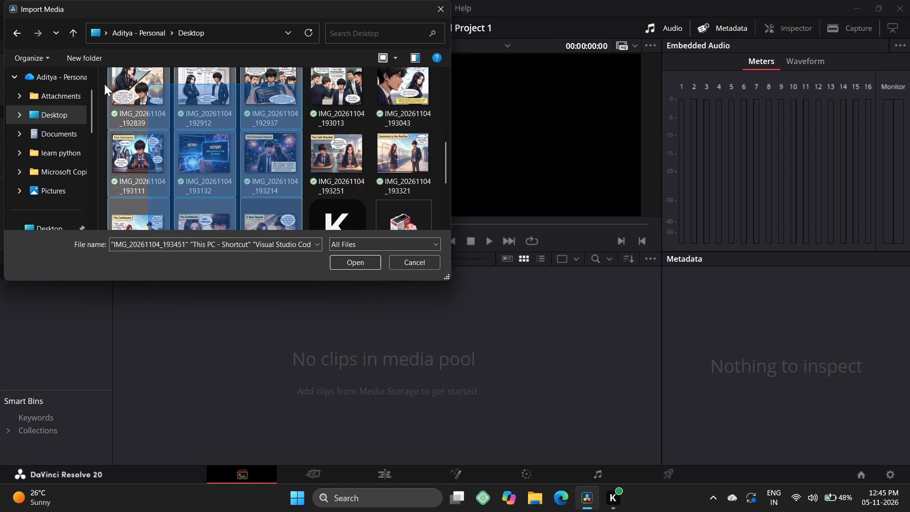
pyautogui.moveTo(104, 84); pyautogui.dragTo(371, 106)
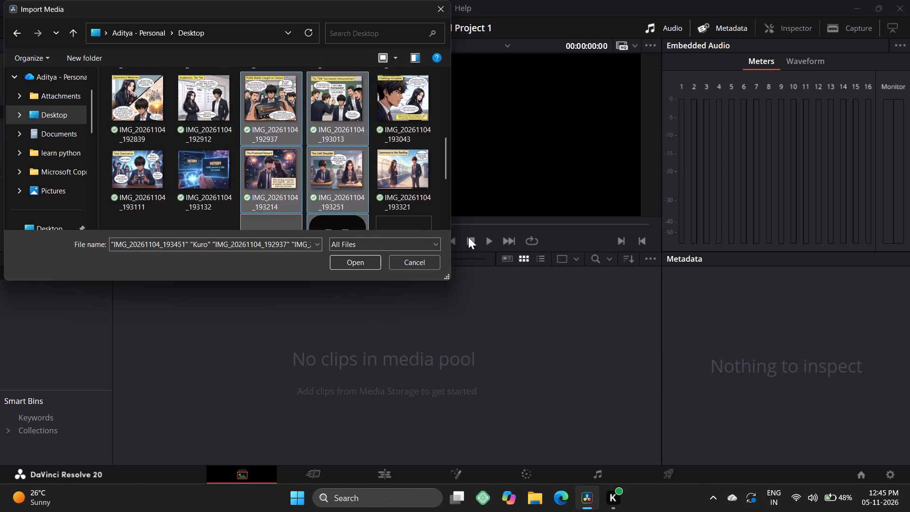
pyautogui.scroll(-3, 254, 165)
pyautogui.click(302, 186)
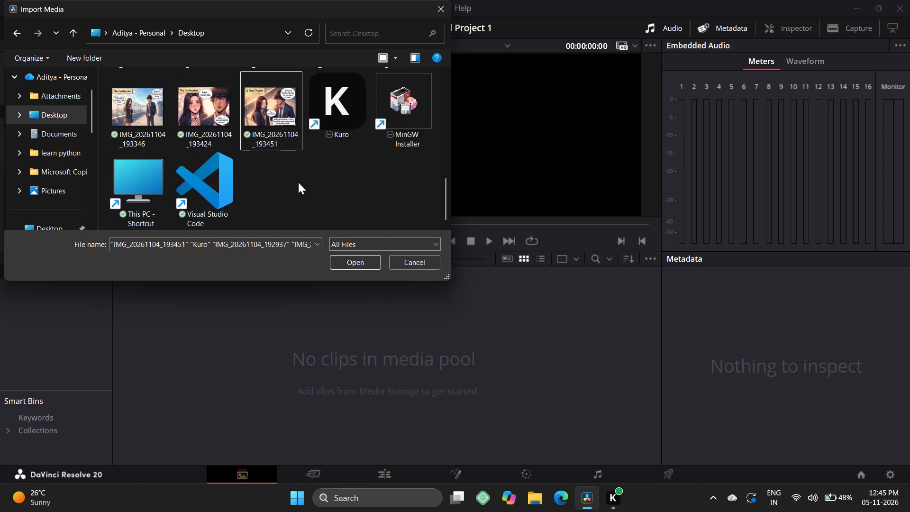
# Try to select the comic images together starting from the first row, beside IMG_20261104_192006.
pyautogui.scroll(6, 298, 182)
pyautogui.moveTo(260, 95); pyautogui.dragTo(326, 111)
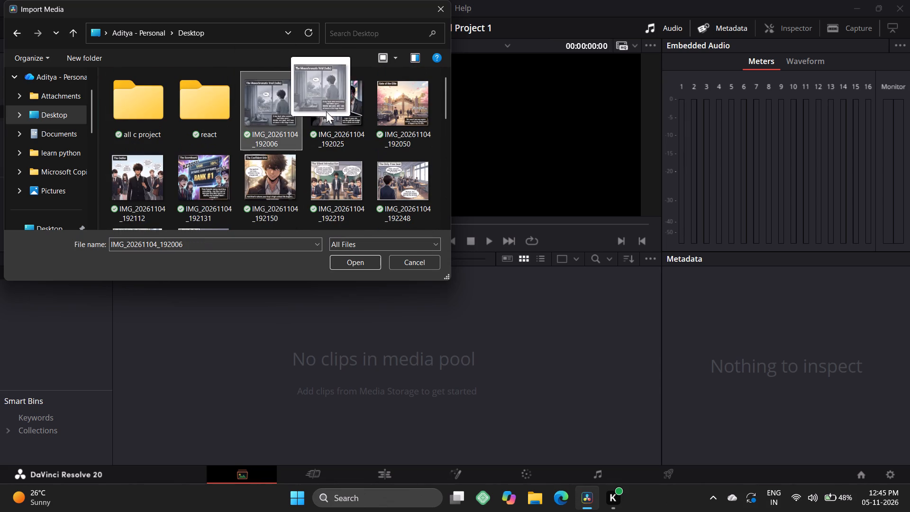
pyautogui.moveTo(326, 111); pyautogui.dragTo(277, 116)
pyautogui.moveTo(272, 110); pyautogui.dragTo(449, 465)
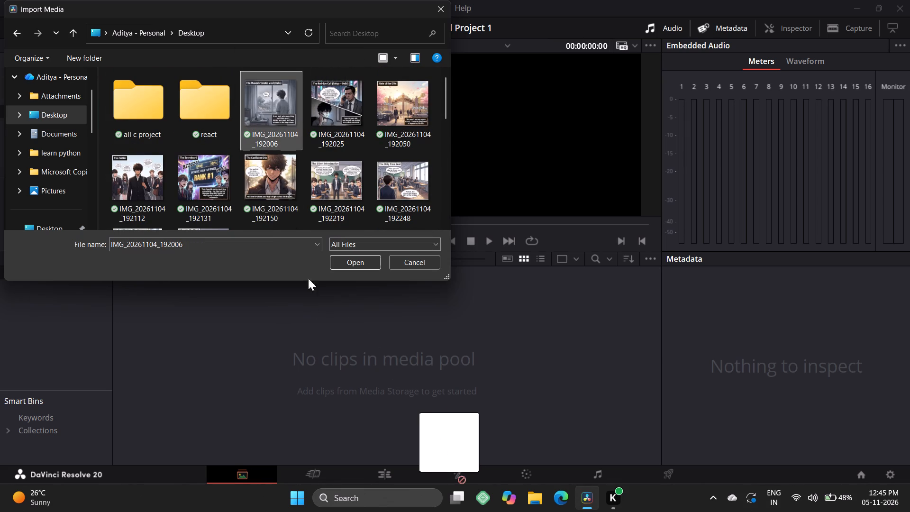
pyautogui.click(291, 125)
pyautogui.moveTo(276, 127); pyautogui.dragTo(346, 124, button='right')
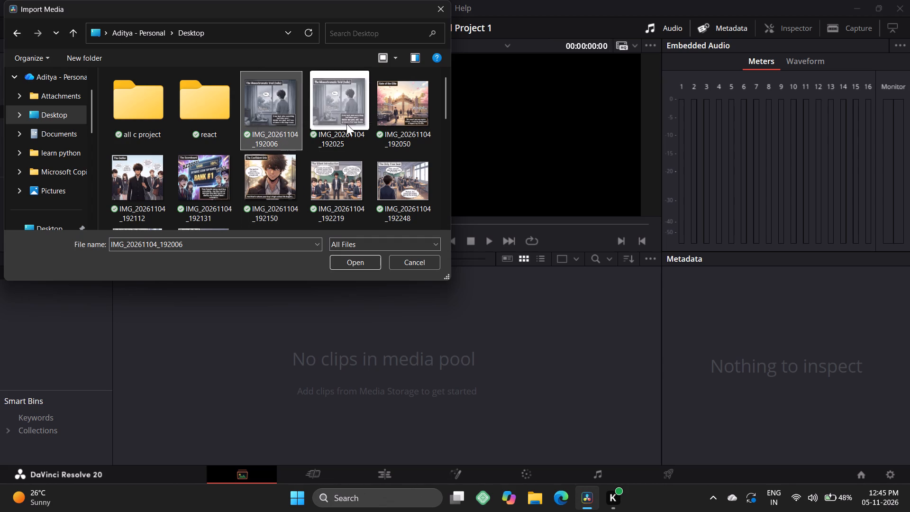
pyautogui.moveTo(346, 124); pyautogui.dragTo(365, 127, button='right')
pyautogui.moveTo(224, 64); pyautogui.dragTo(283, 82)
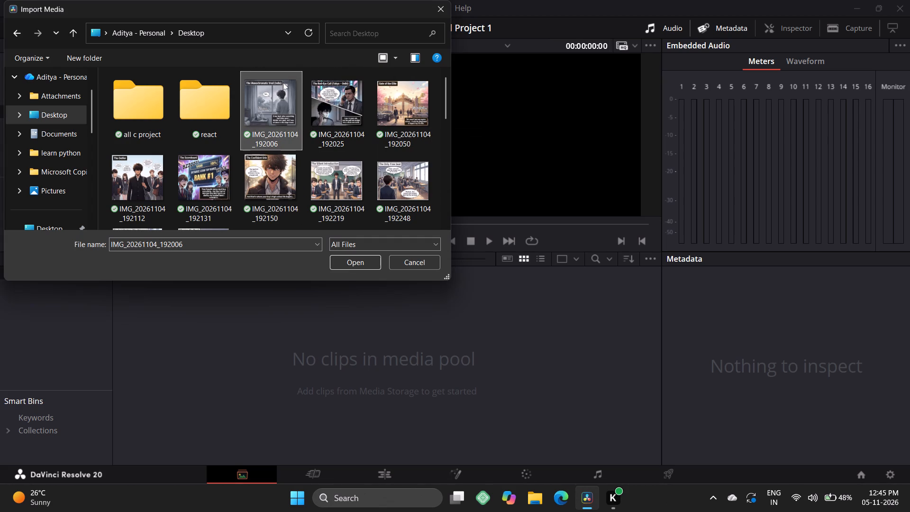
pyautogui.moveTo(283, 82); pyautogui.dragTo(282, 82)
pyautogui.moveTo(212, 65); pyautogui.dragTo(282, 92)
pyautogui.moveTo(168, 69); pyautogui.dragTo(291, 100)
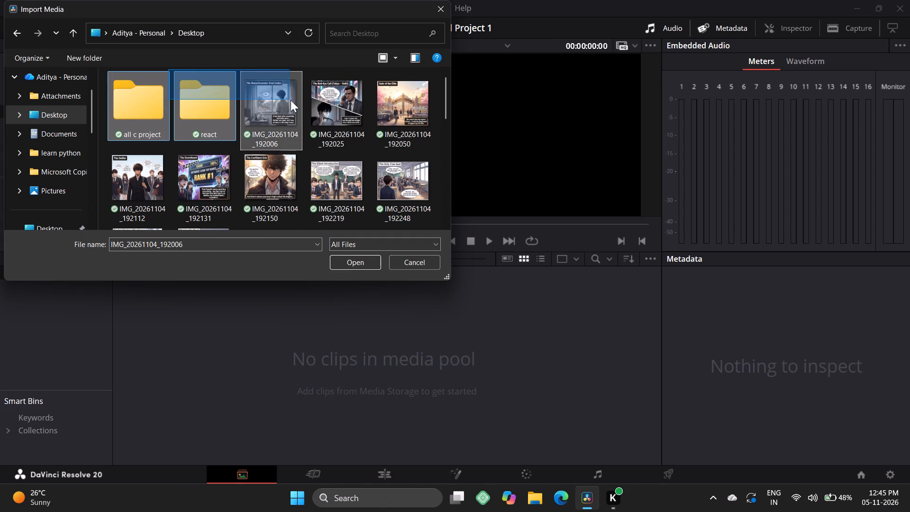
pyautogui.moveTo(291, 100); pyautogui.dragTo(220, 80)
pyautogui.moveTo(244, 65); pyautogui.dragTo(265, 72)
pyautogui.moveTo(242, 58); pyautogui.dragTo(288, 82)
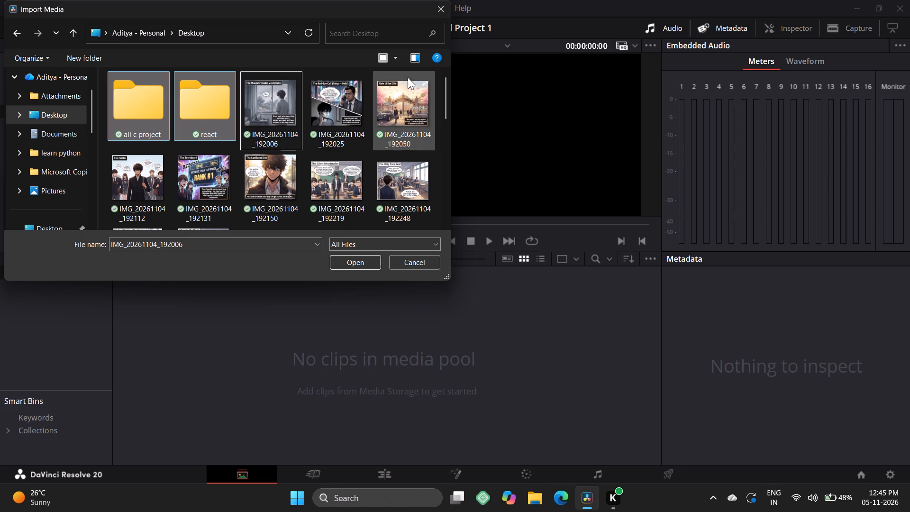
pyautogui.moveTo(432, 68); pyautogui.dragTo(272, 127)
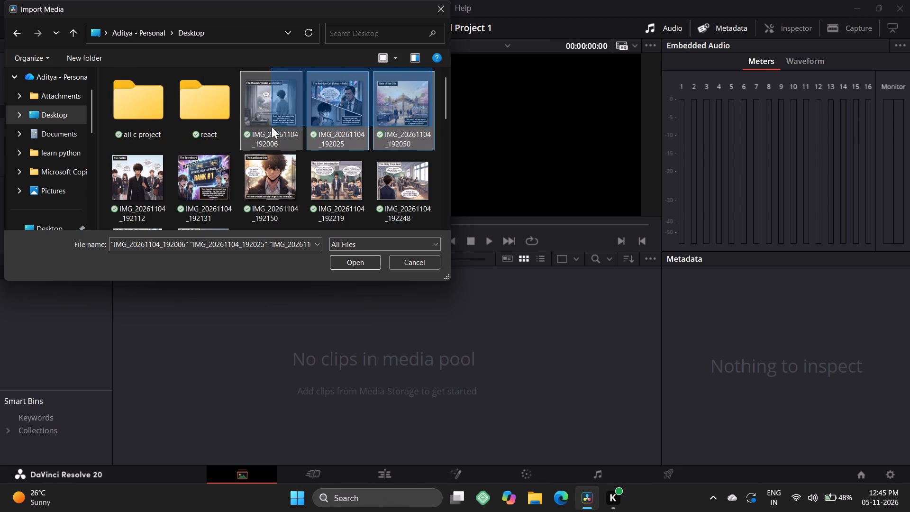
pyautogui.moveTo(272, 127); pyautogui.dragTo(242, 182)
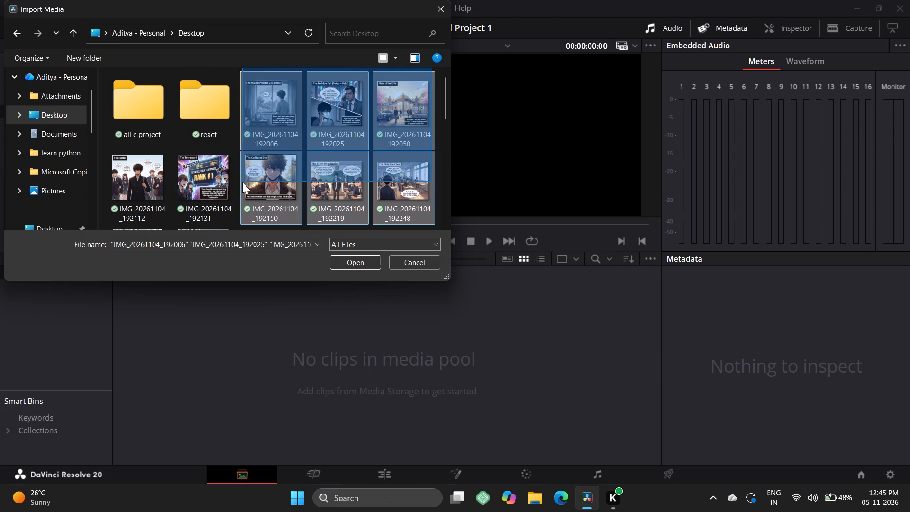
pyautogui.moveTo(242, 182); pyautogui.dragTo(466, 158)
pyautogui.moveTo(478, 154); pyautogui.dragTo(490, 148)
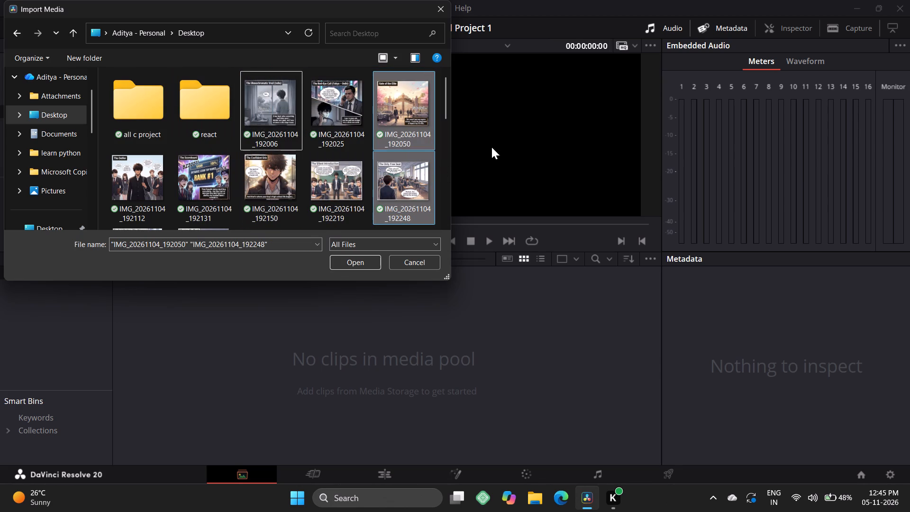
# Import the single image IMG_20261104_192006 into the Master bin and preview it in the viewer.
pyautogui.click(263, 104)
pyautogui.click(267, 106)
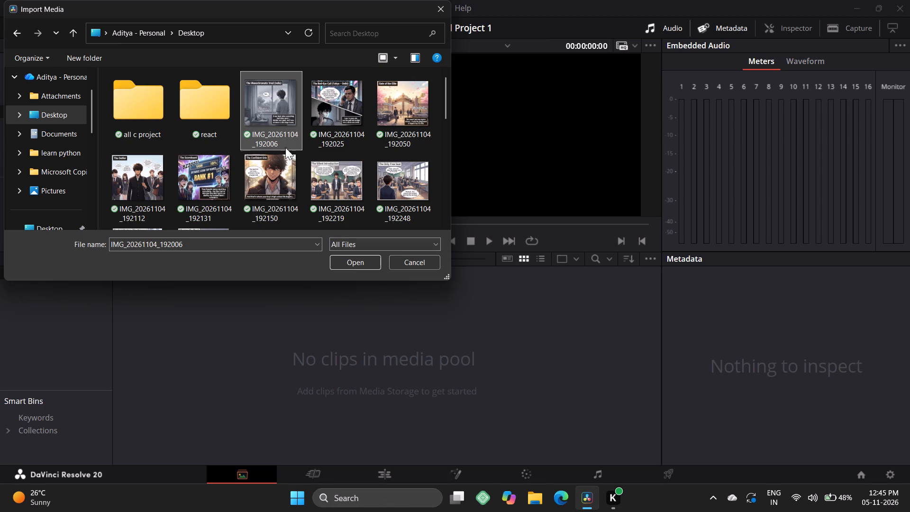
pyautogui.click(355, 265)
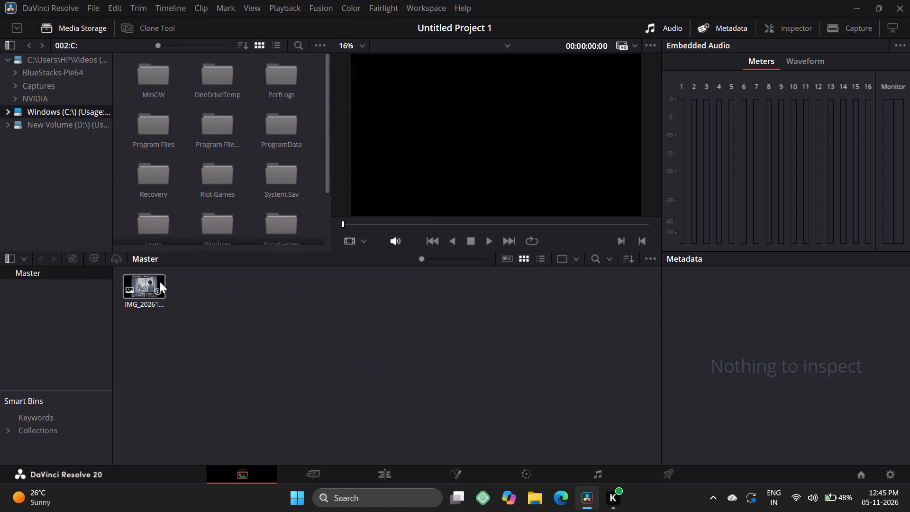
pyautogui.click(150, 281)
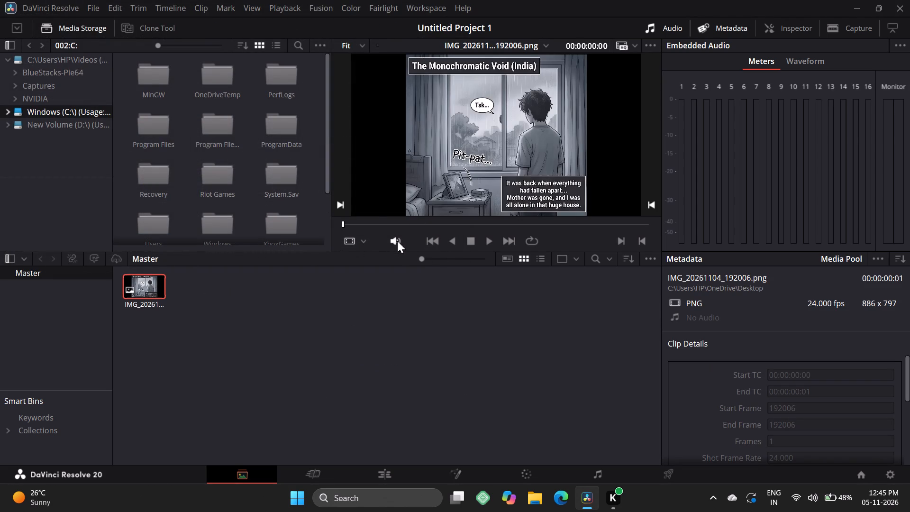
pyautogui.click(476, 249)
pyautogui.click(471, 242)
# Import the image IMG_20261104_192025 into the Master bin and preview both imported clips in the viewer.
pyautogui.click(96, 5)
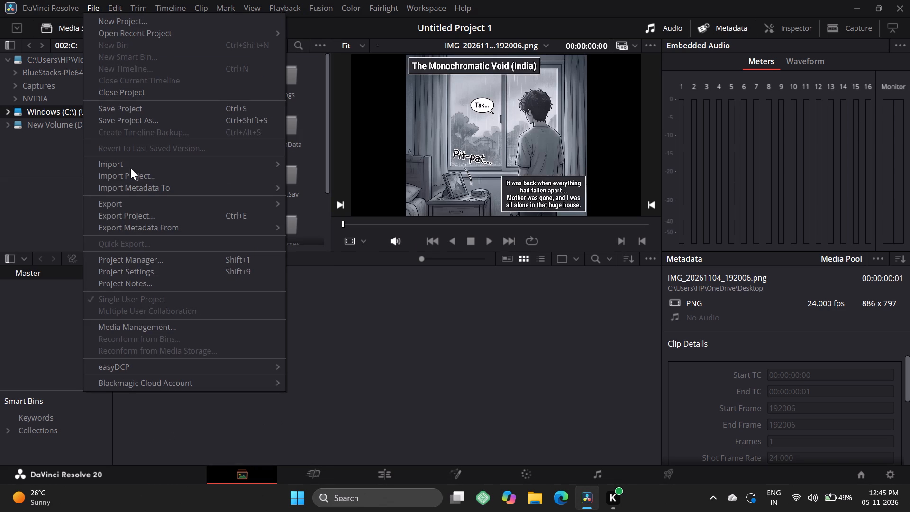
pyautogui.click(139, 162)
pyautogui.click(317, 179)
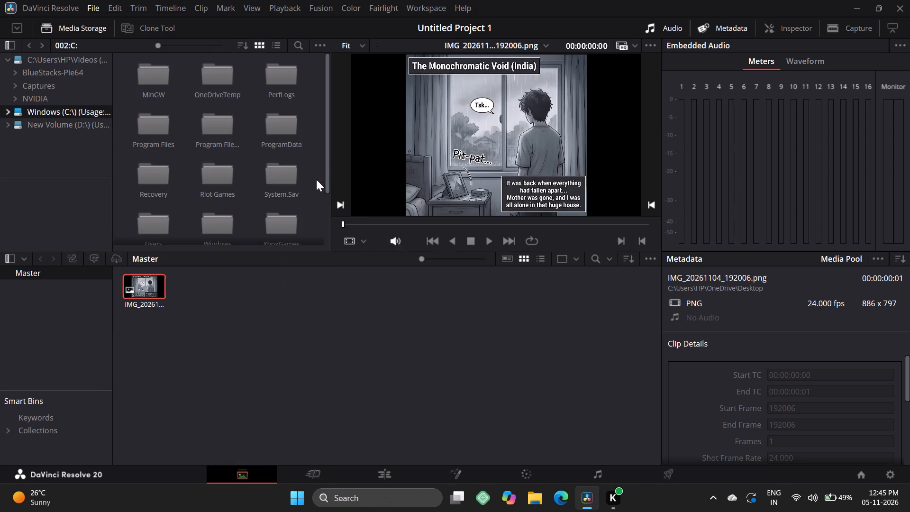
pyautogui.click(327, 121)
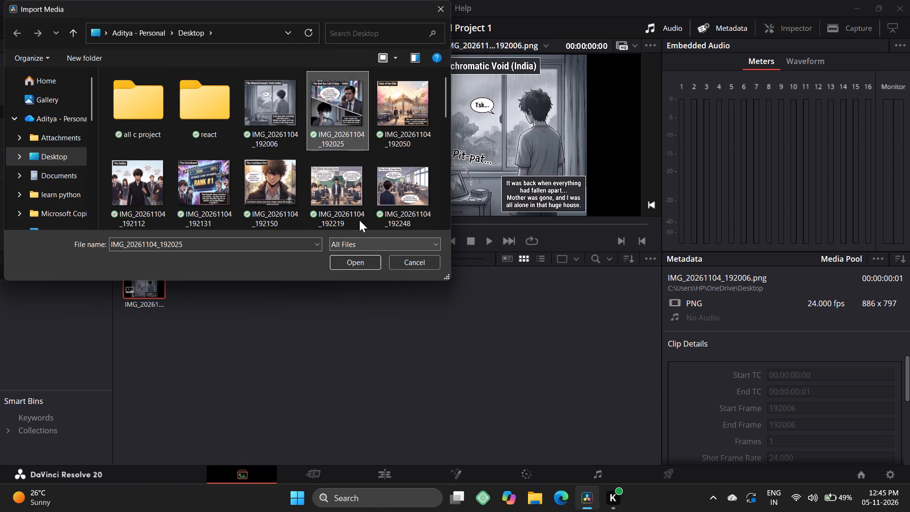
pyautogui.click(394, 112)
pyautogui.click(333, 123)
pyautogui.moveTo(333, 123); pyautogui.dragTo(363, 127)
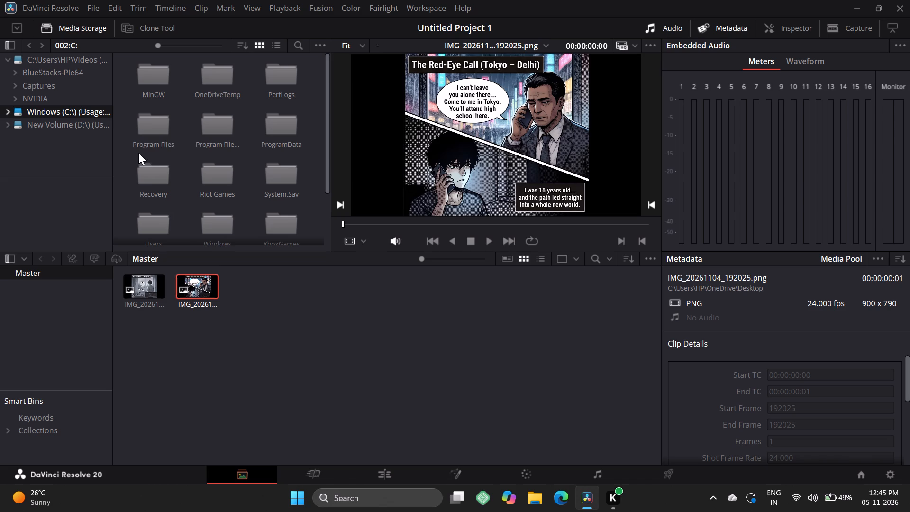
pyautogui.click(206, 287)
pyautogui.click(145, 292)
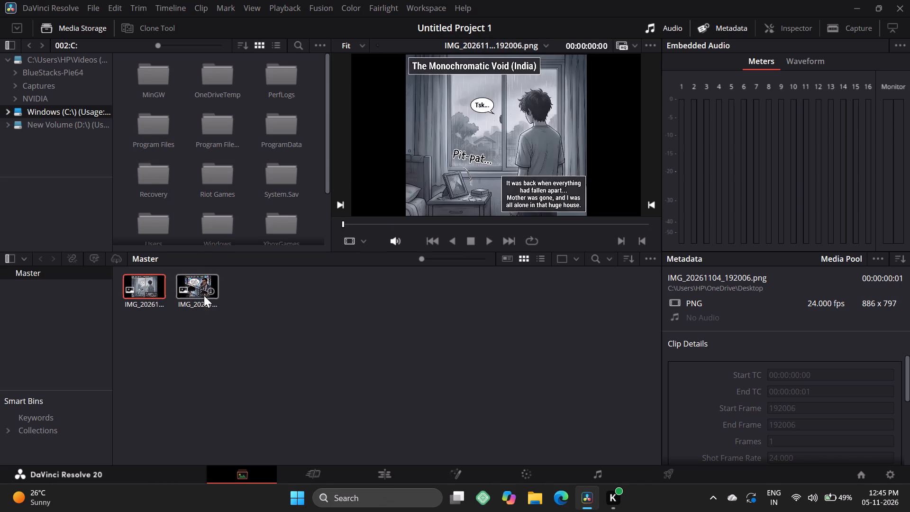
pyautogui.click(204, 295)
pyautogui.moveTo(152, 297); pyautogui.dragTo(164, 290)
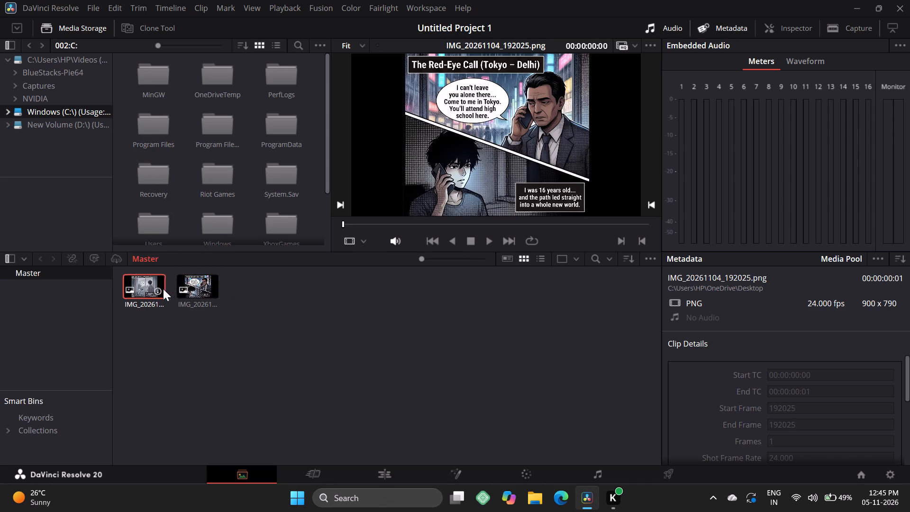
# Import the image IMG_20261104_192050 from the Desktop folder into the Master bin.
pyautogui.click(98, 5)
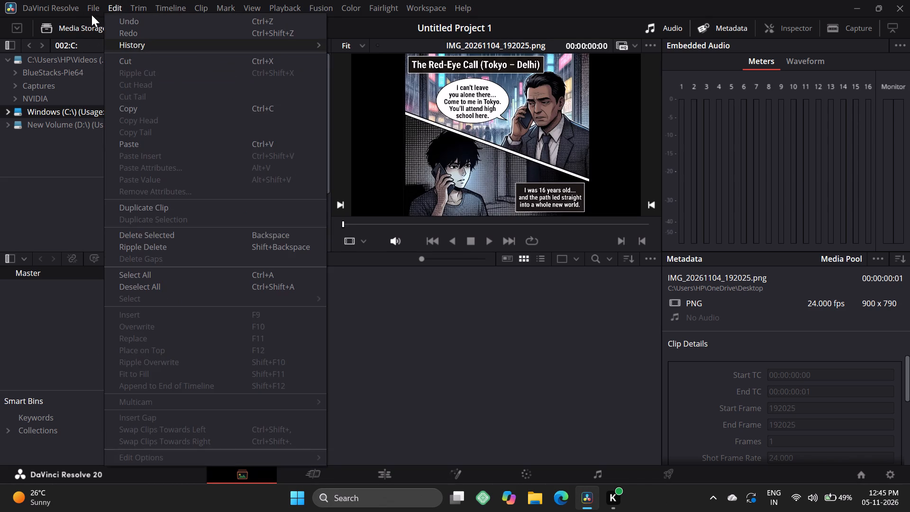
pyautogui.click(91, 11)
pyautogui.click(90, 8)
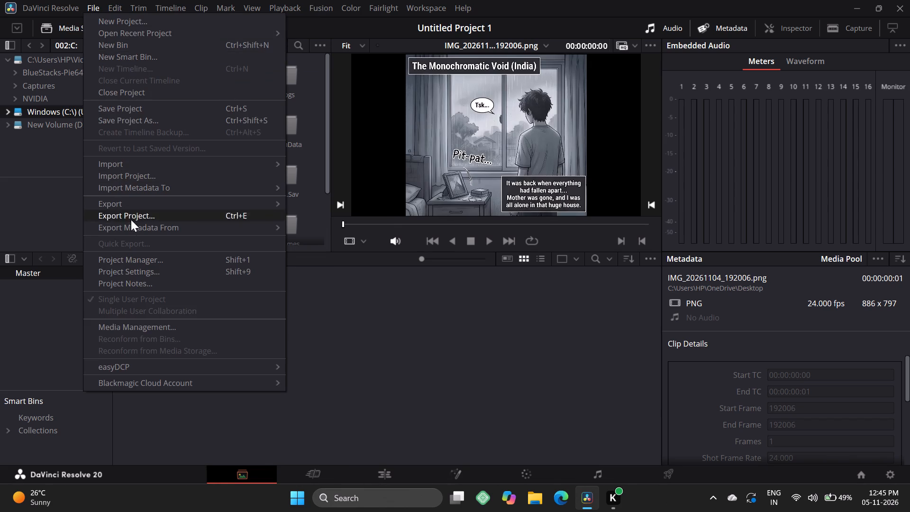
pyautogui.click(126, 160)
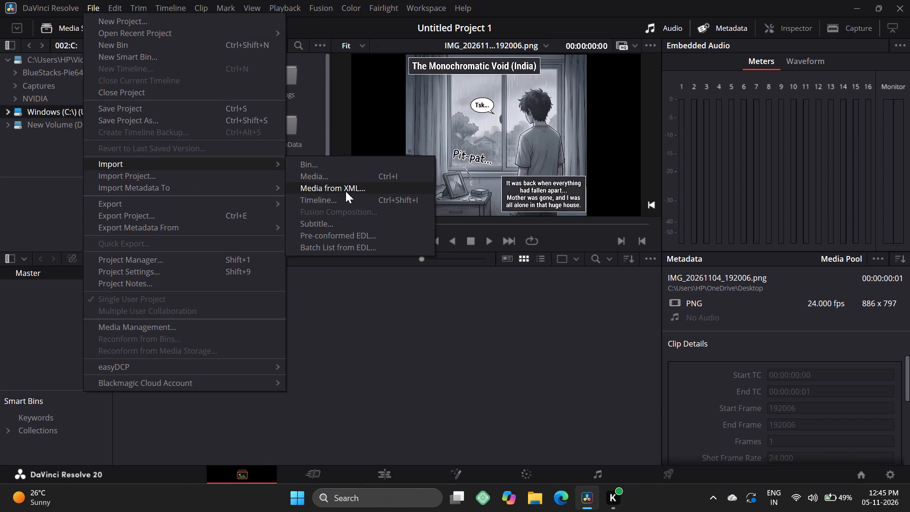
pyautogui.click(342, 178)
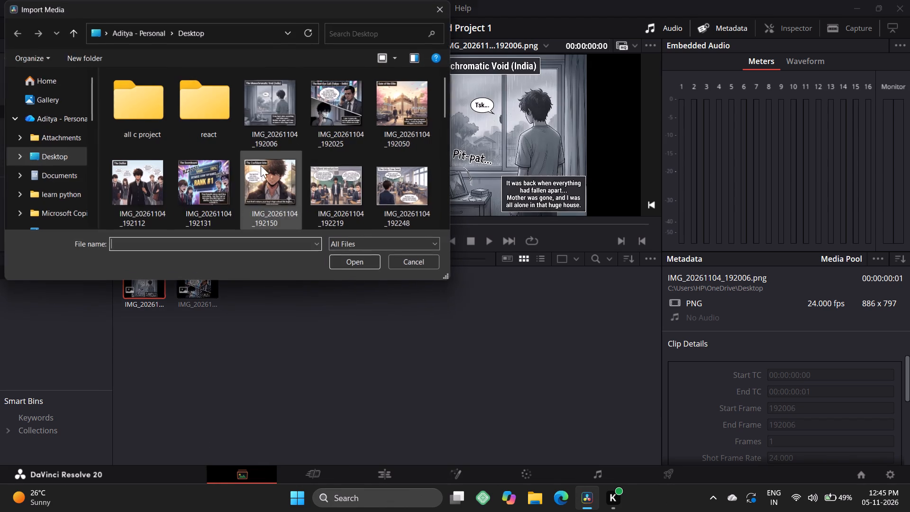
pyautogui.click(411, 120)
pyautogui.click(356, 261)
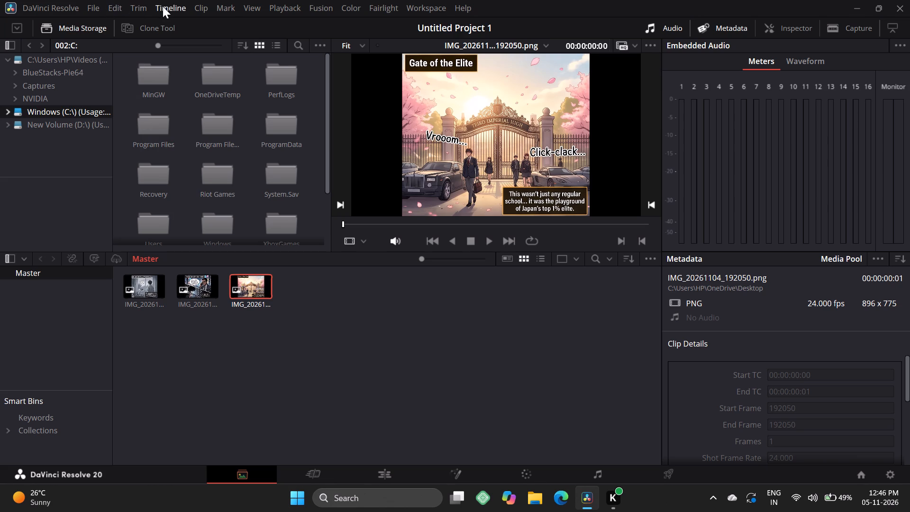
# Import the image IMG_20261104_192112 from the Desktop folder into the Master bin.
pyautogui.click(105, 6)
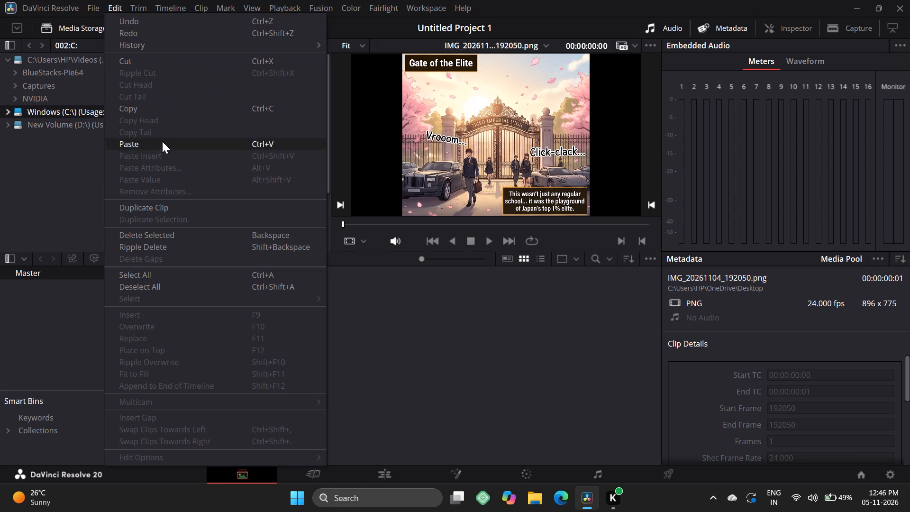
pyautogui.click(93, 0)
pyautogui.click(93, 1)
pyautogui.click(94, 8)
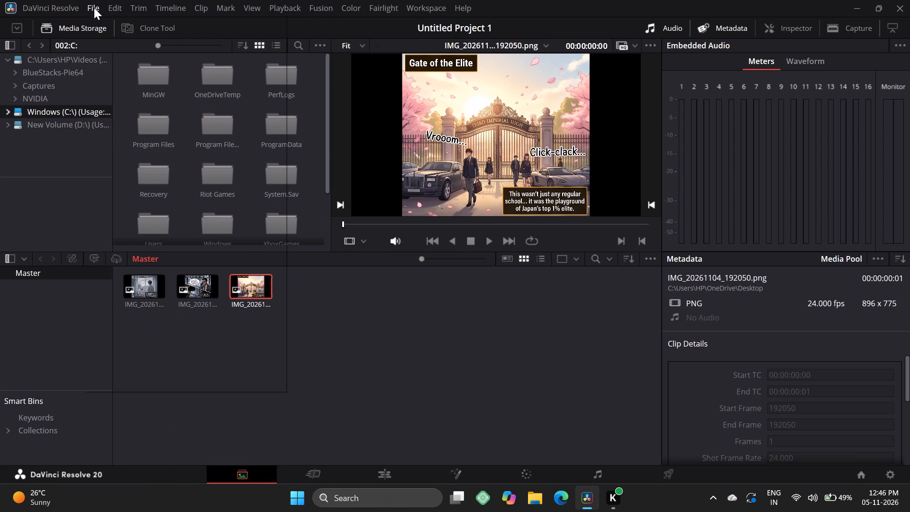
pyautogui.click(141, 160)
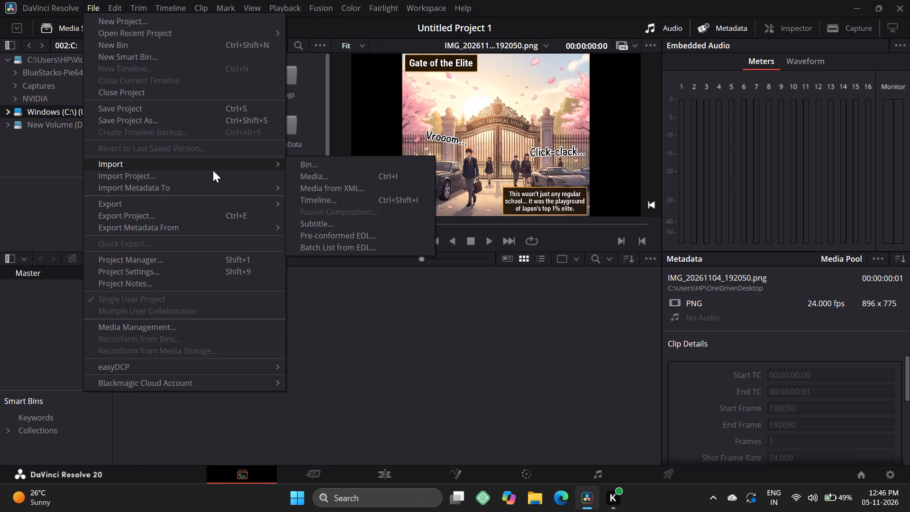
pyautogui.click(334, 181)
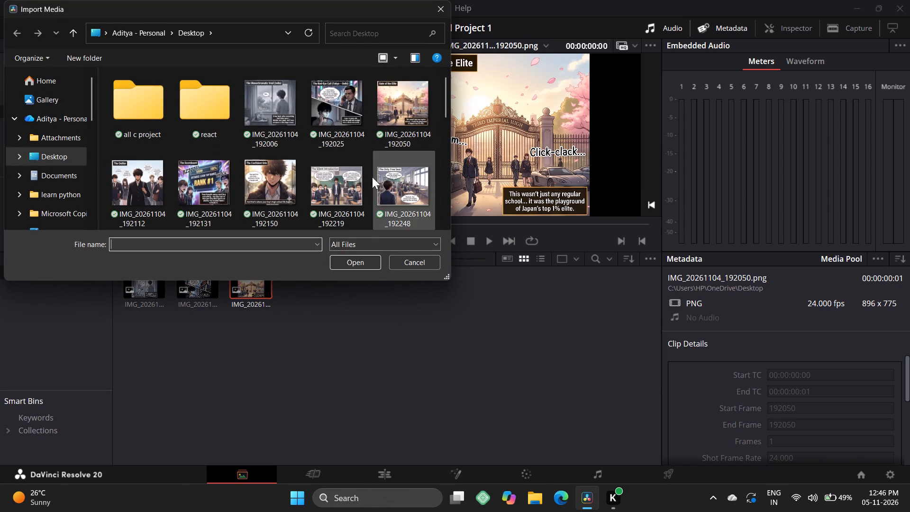
pyautogui.click(136, 174)
pyautogui.click(364, 256)
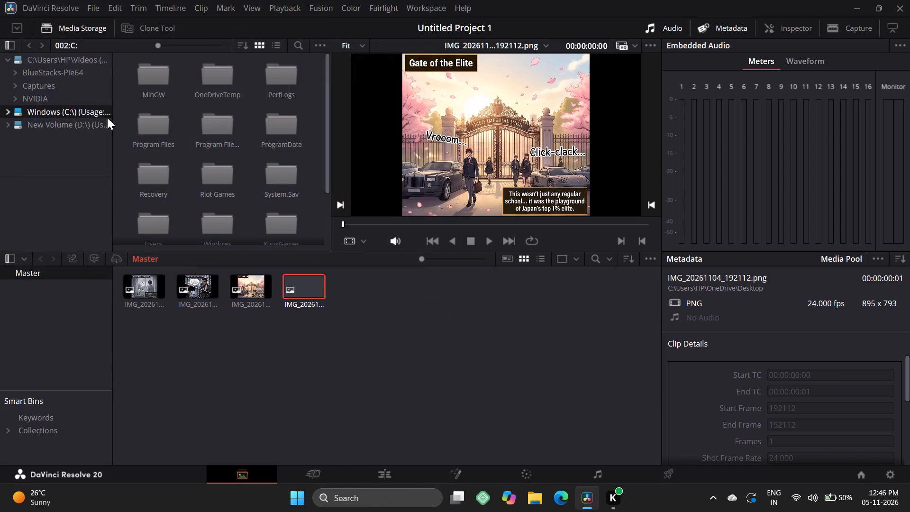
# Import IMG_20261104_192131, 192150, 192219 and 192248 together into the Master bin and preview IMG_20261104_192131 in the viewer.
pyautogui.click(101, 5)
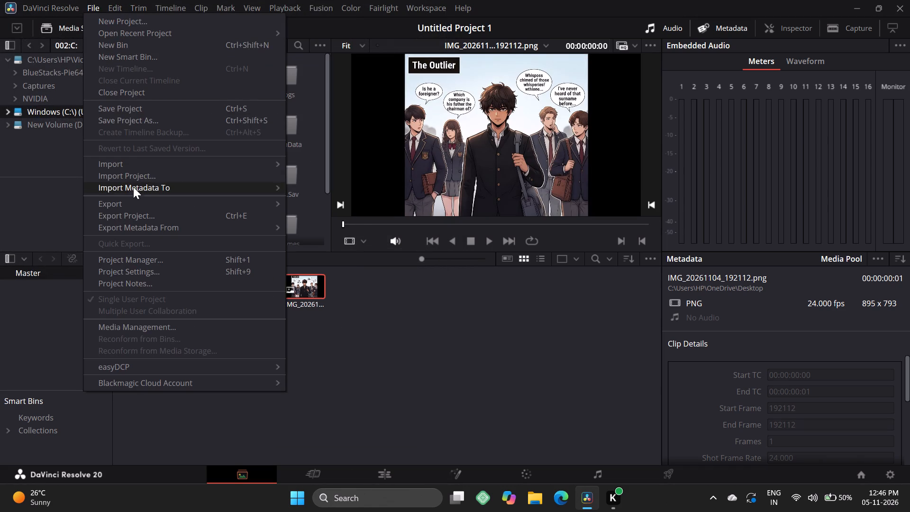
pyautogui.click(130, 165)
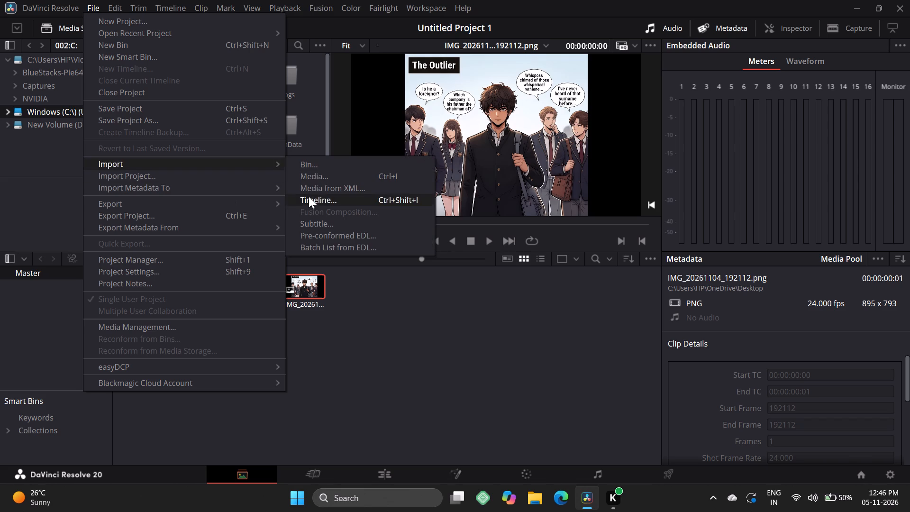
pyautogui.click(321, 173)
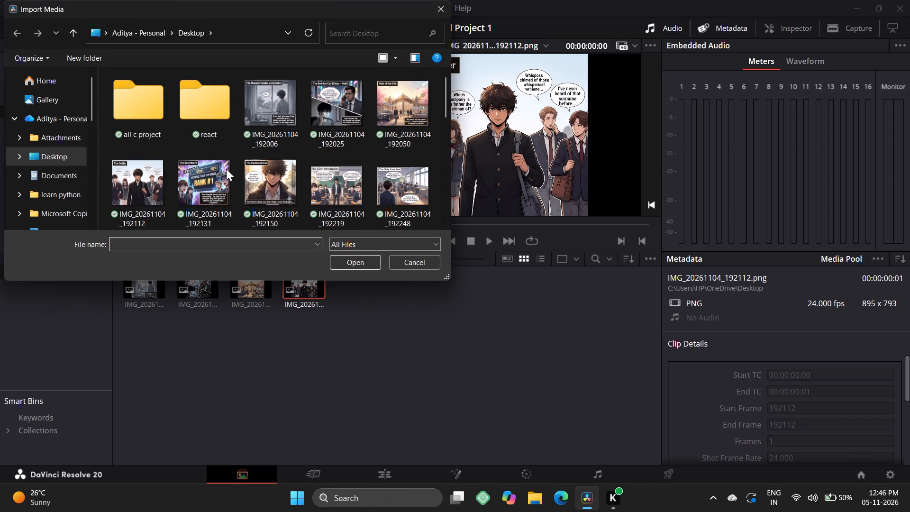
pyautogui.click(209, 183)
pyautogui.click(217, 173)
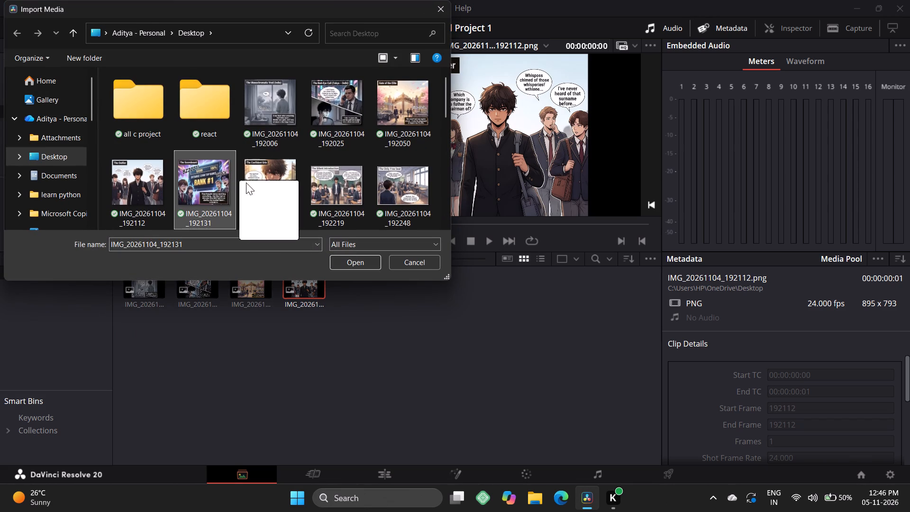
pyautogui.moveTo(164, 141); pyautogui.dragTo(257, 169)
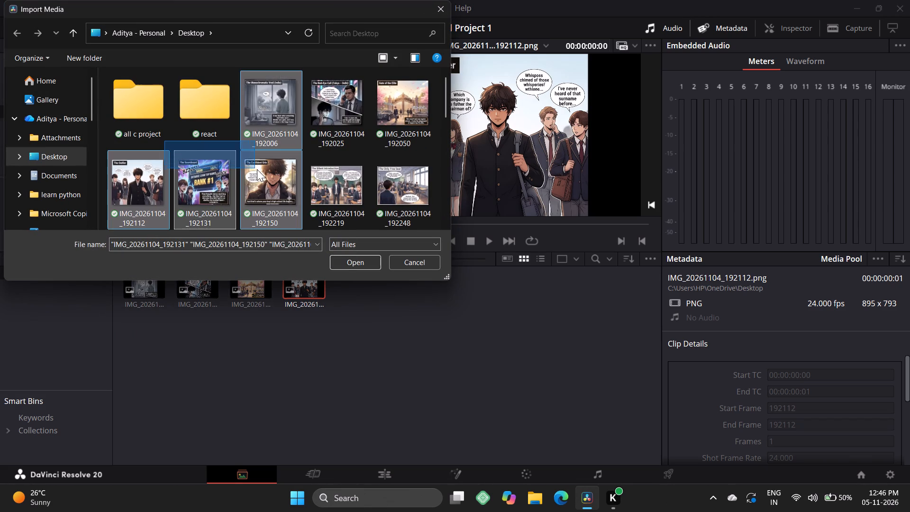
pyautogui.moveTo(257, 169); pyautogui.dragTo(201, 152)
pyautogui.moveTo(181, 146); pyautogui.dragTo(323, 189)
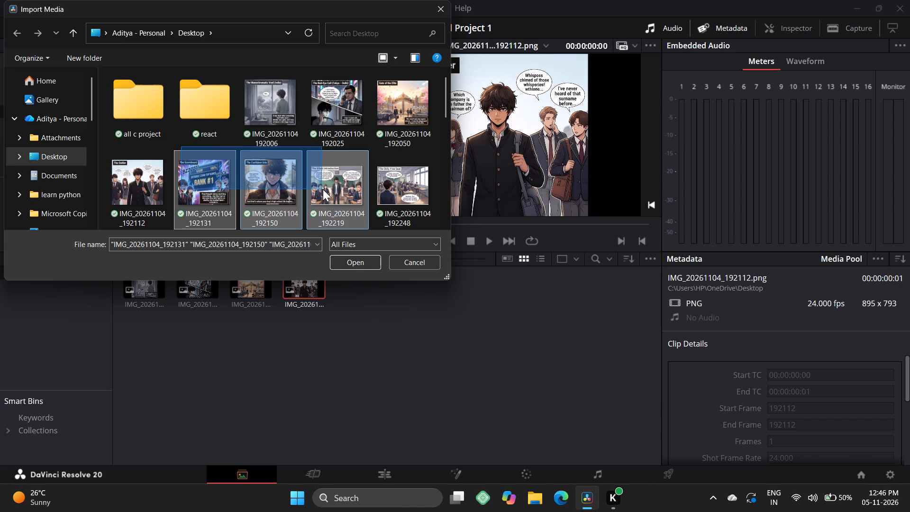
pyautogui.moveTo(323, 189); pyautogui.dragTo(397, 202)
pyautogui.click(353, 261)
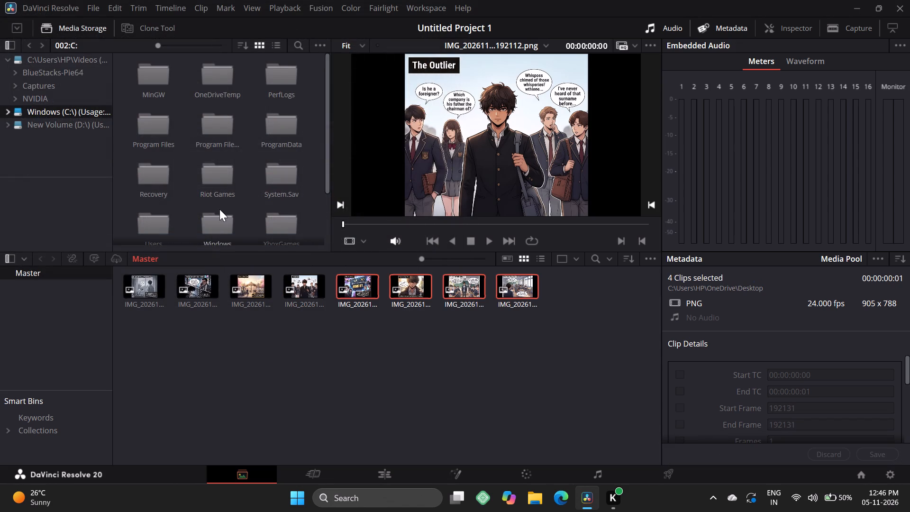
pyautogui.moveTo(307, 289); pyautogui.dragTo(311, 290)
pyautogui.click(361, 293)
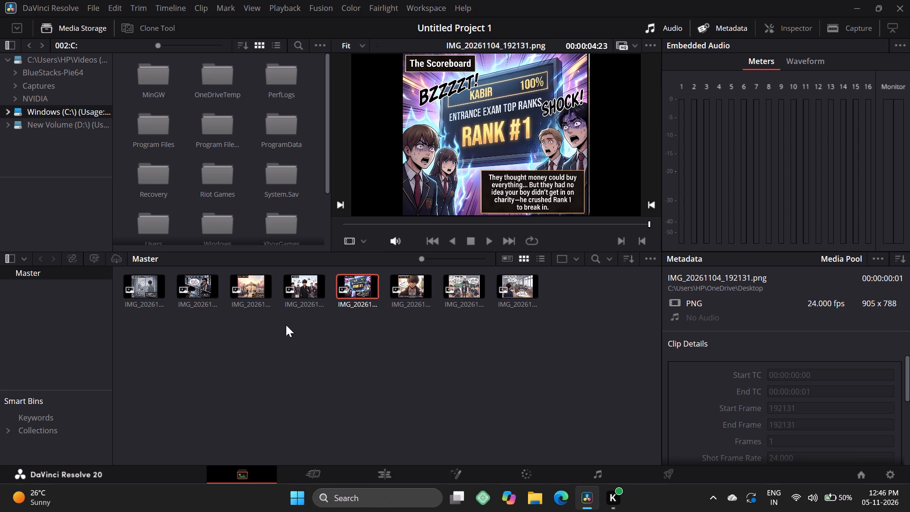
pyautogui.scroll(-2, 315, 315)
# Import the row of five images from IMG_20261104_192319 to IMG_20261104_192820 together into the Master bin.
pyautogui.hotkey('ctrl', 'i')
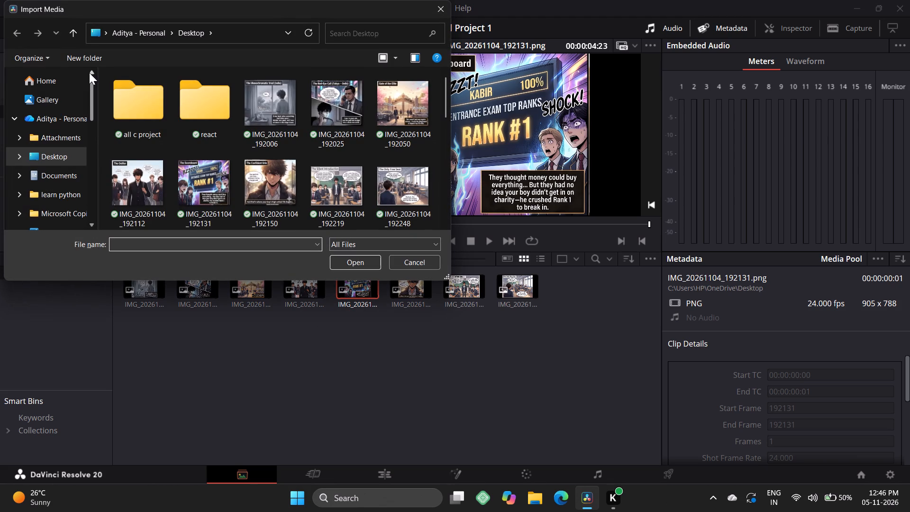
pyautogui.scroll(-2, 181, 105)
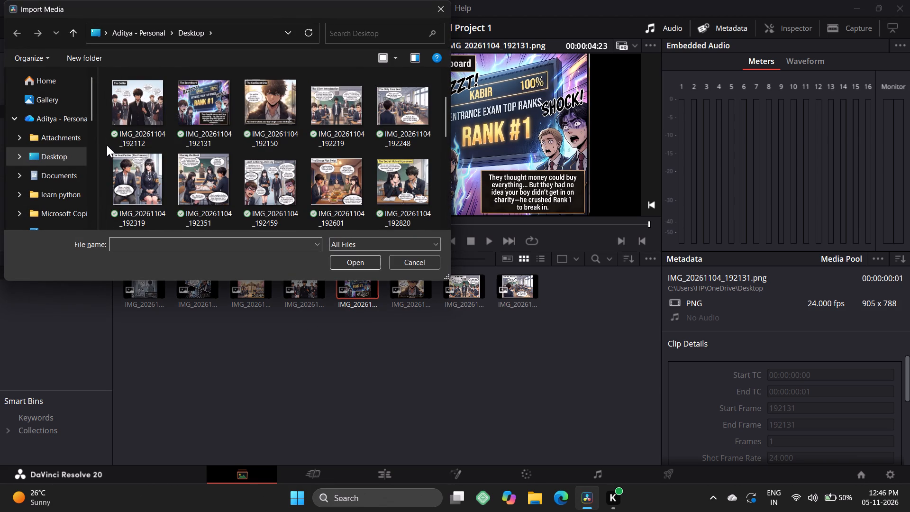
pyautogui.moveTo(107, 145); pyautogui.dragTo(166, 164)
pyautogui.click(73, 166)
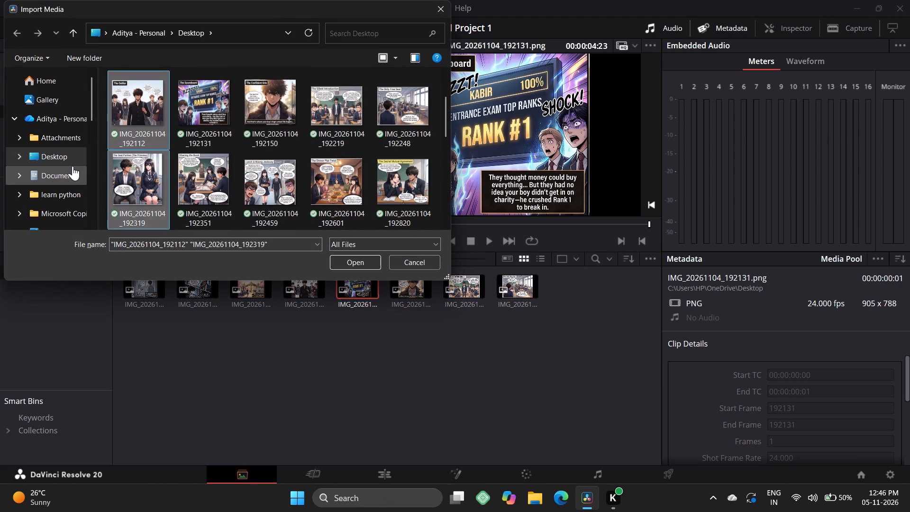
pyautogui.click(101, 159)
pyautogui.moveTo(103, 154); pyautogui.dragTo(182, 168)
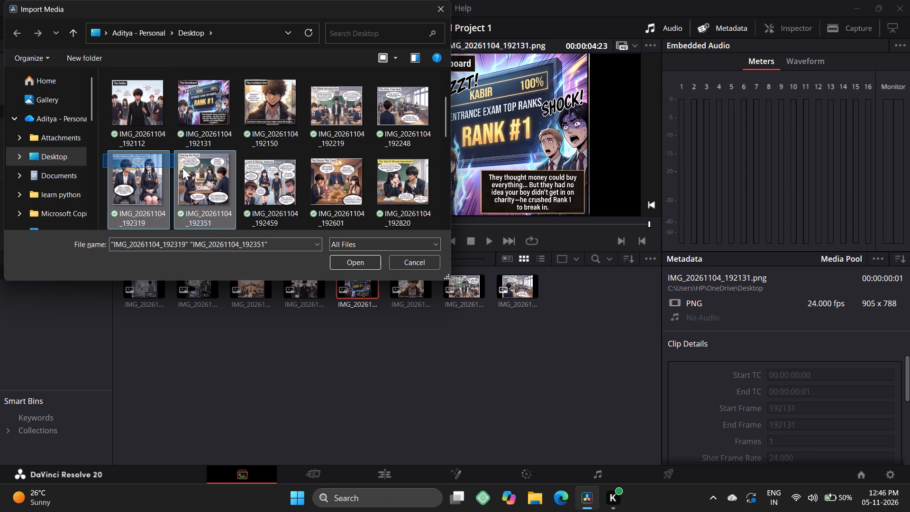
pyautogui.moveTo(182, 168); pyautogui.dragTo(403, 206)
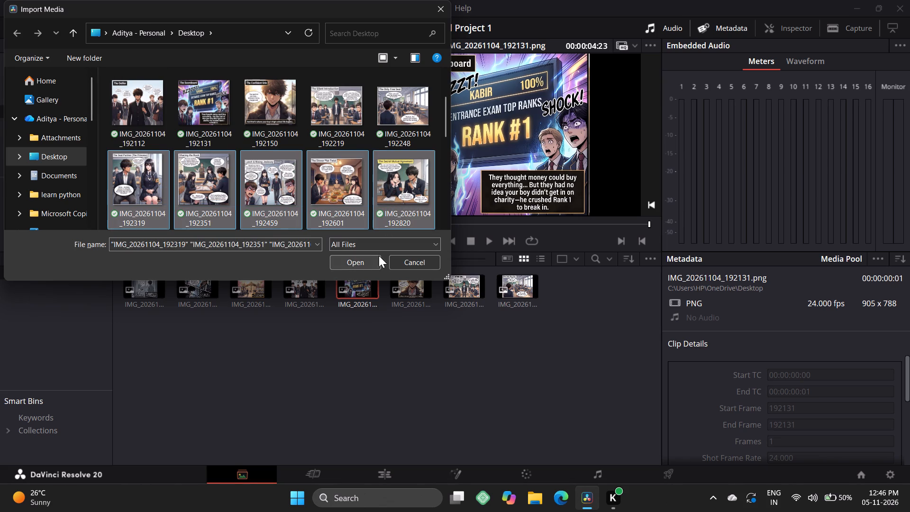
pyautogui.click(352, 260)
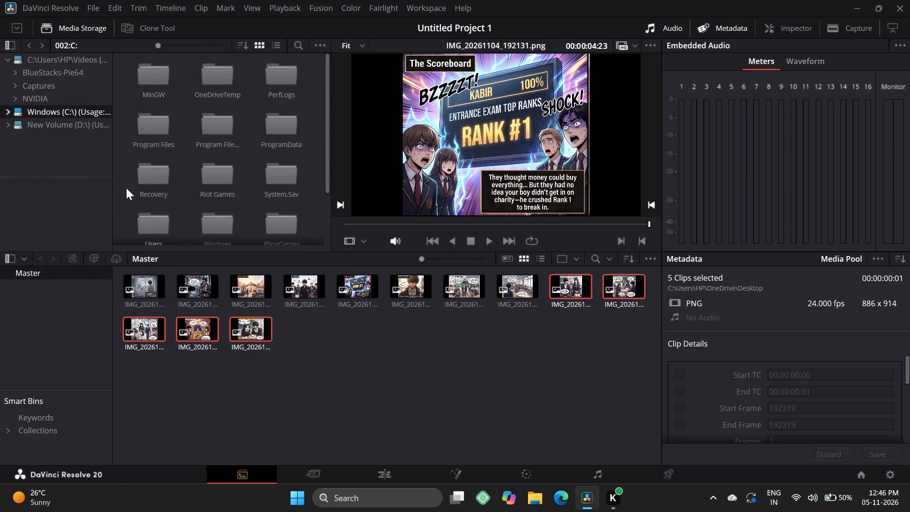
pyautogui.press('Return')
pyautogui.press('Return')
# Import the row of five images from IMG_20261104_192839 to IMG_20261104_193043 together into the Master bin.
pyautogui.hotkey('ctrl', 'i')
pyautogui.scroll(-4, 115, 149)
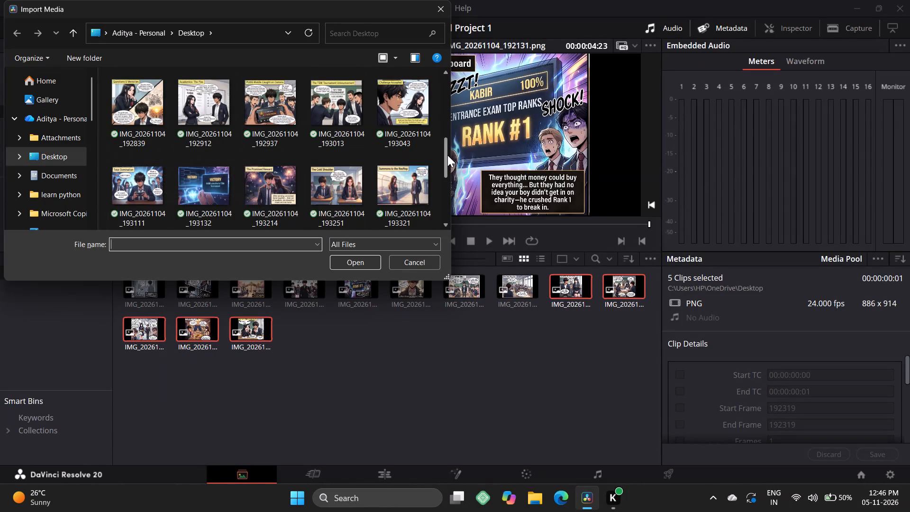
pyautogui.scroll(1, 239, 143)
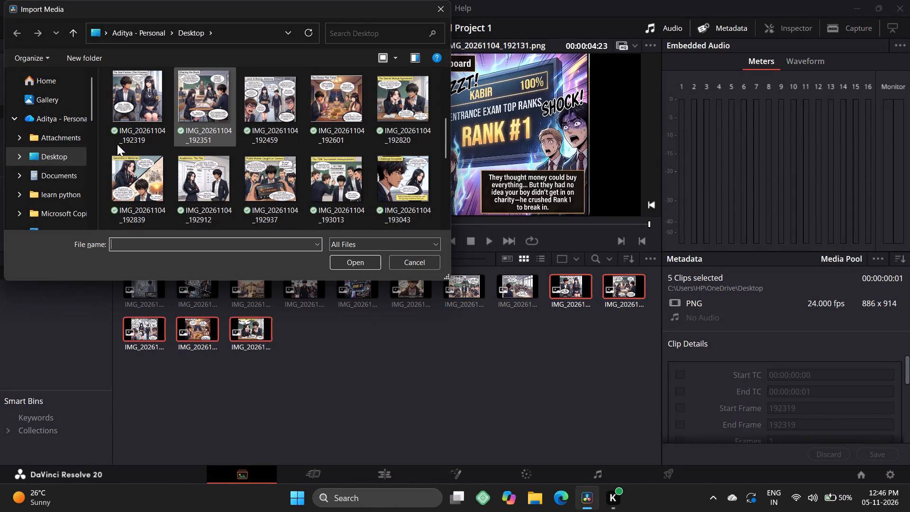
pyautogui.moveTo(106, 146); pyautogui.dragTo(129, 149)
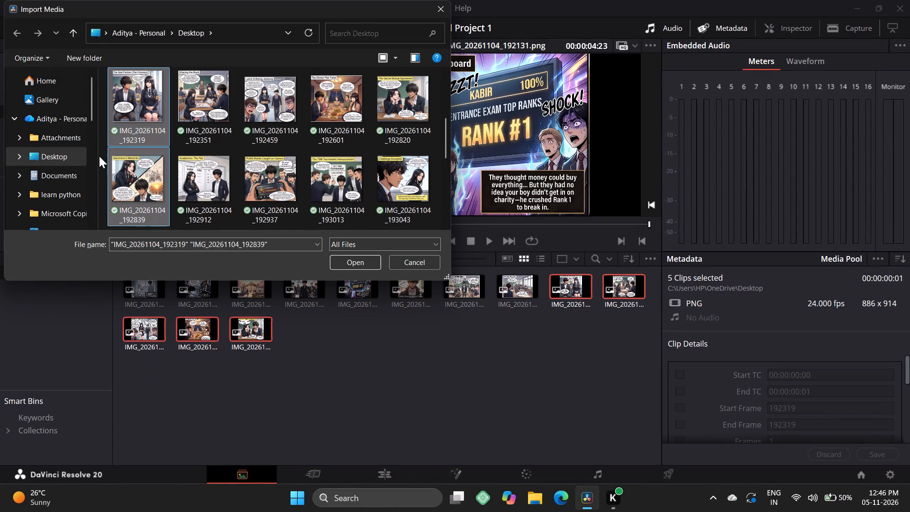
pyautogui.click(99, 157)
pyautogui.moveTo(108, 155); pyautogui.dragTo(386, 201)
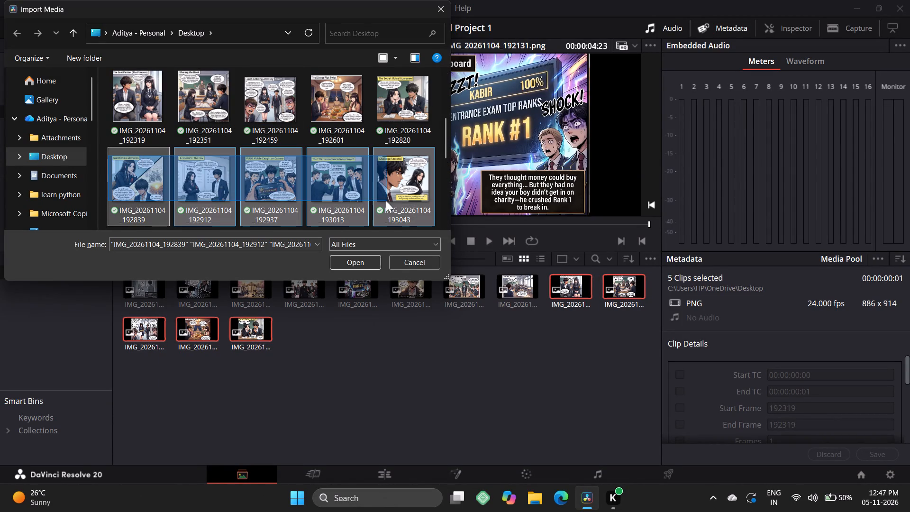
pyautogui.moveTo(386, 201); pyautogui.dragTo(406, 204)
pyautogui.click(352, 261)
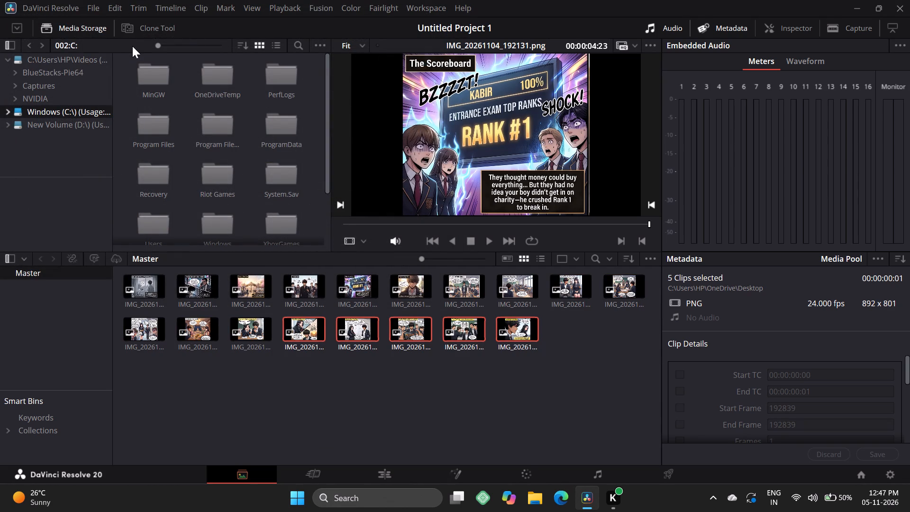
# Import the row of five images from IMG_20261104_193111 to IMG_20261104_193321 together into the Master bin.
pyautogui.hotkey('ctrl', 'i')
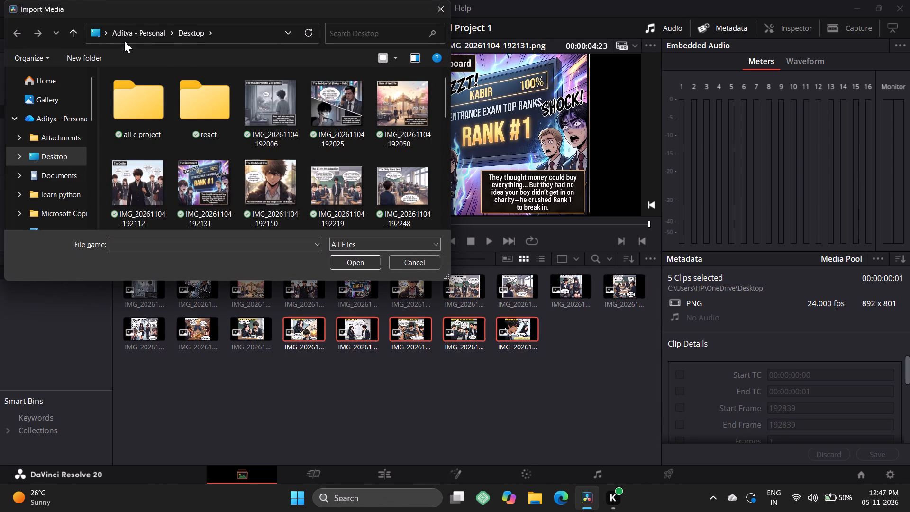
pyautogui.scroll(-7, 237, 107)
pyautogui.scroll(2, 230, 103)
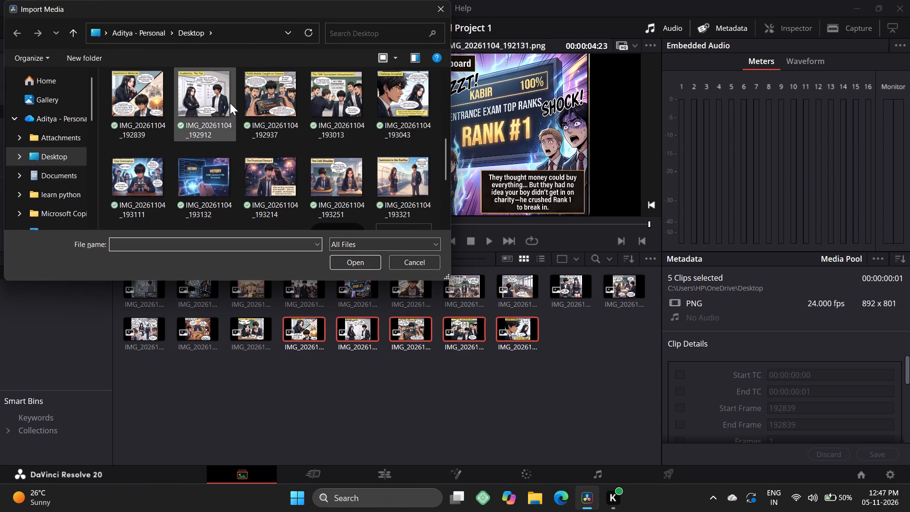
pyautogui.moveTo(99, 145); pyautogui.dragTo(106, 148)
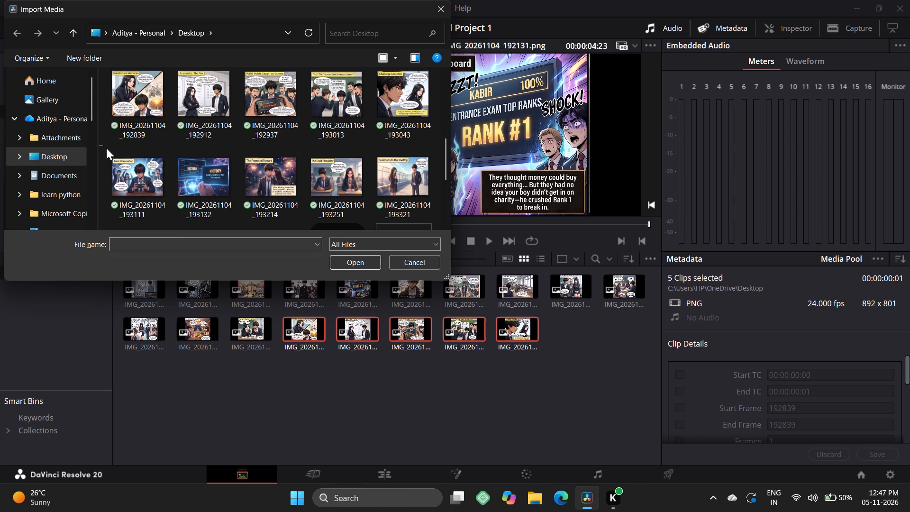
pyautogui.moveTo(106, 148); pyautogui.dragTo(394, 200)
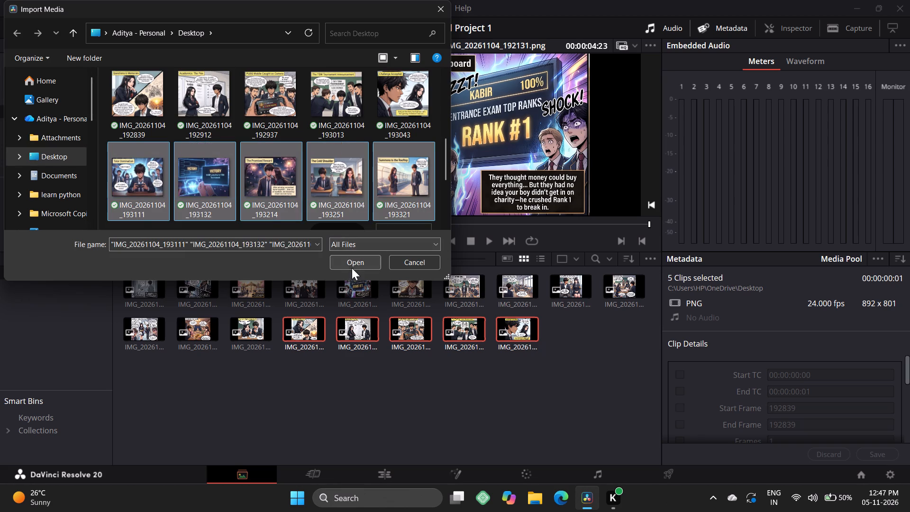
pyautogui.click(352, 268)
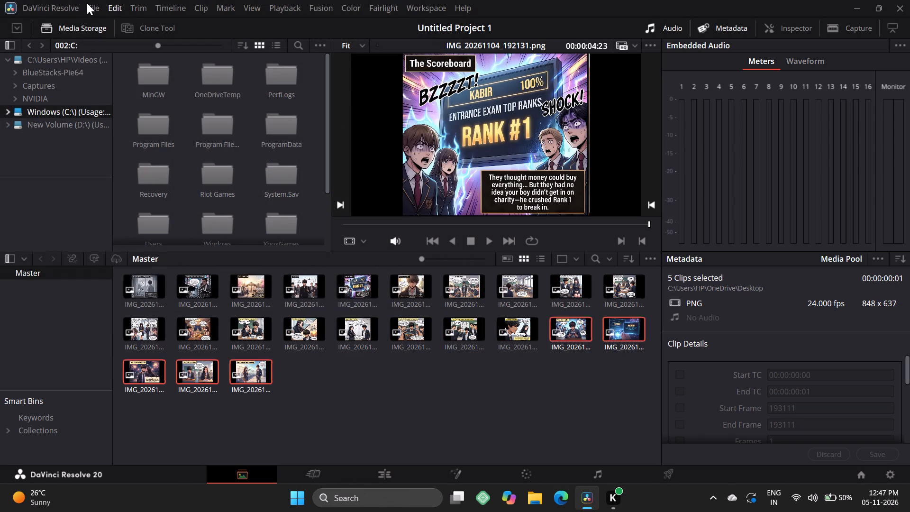
# Import the last three Desktop images, IMG_20261104_193346, 193424 and 193451, together into the Master bin.
pyautogui.click(94, 3)
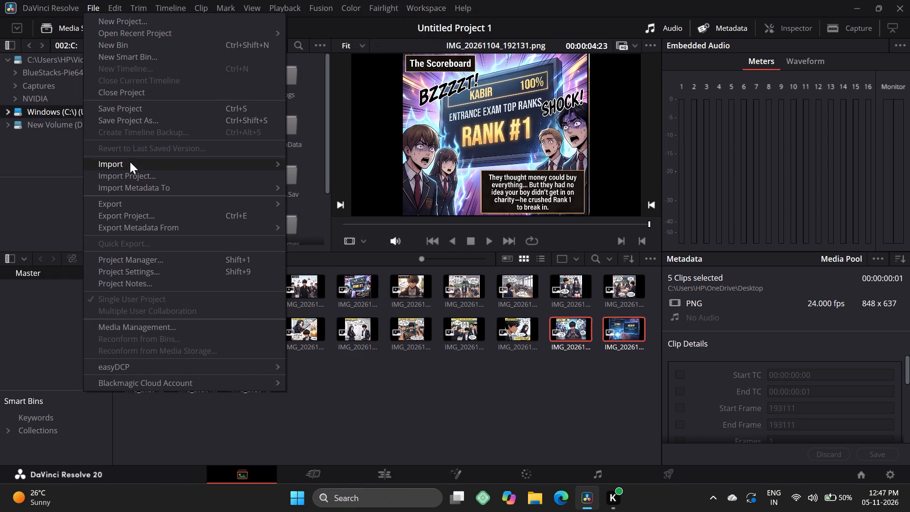
pyautogui.click(129, 168)
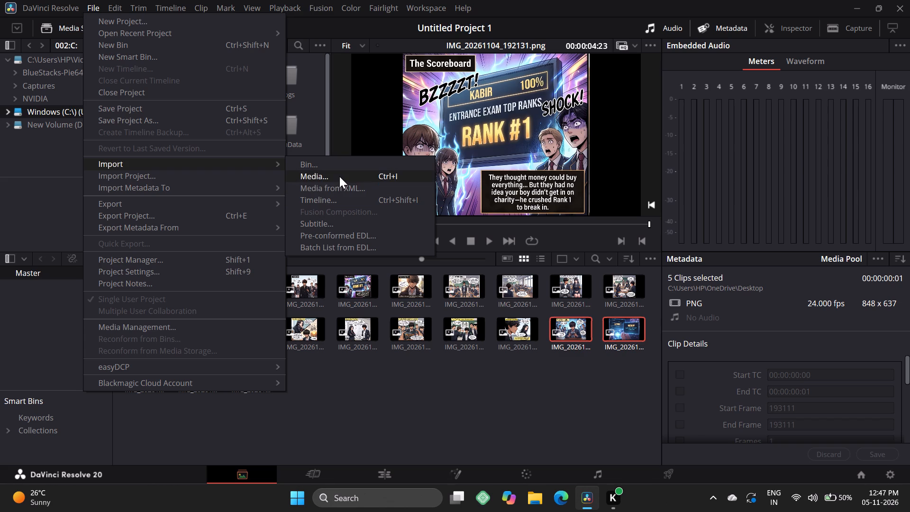
pyautogui.click(341, 176)
pyautogui.scroll(-8, 188, 204)
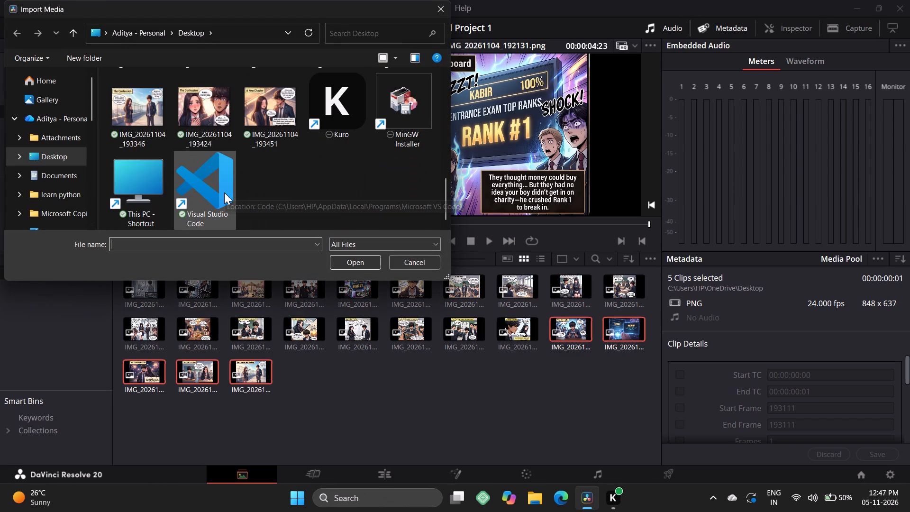
pyautogui.scroll(1, 191, 162)
pyautogui.moveTo(95, 152); pyautogui.dragTo(145, 159)
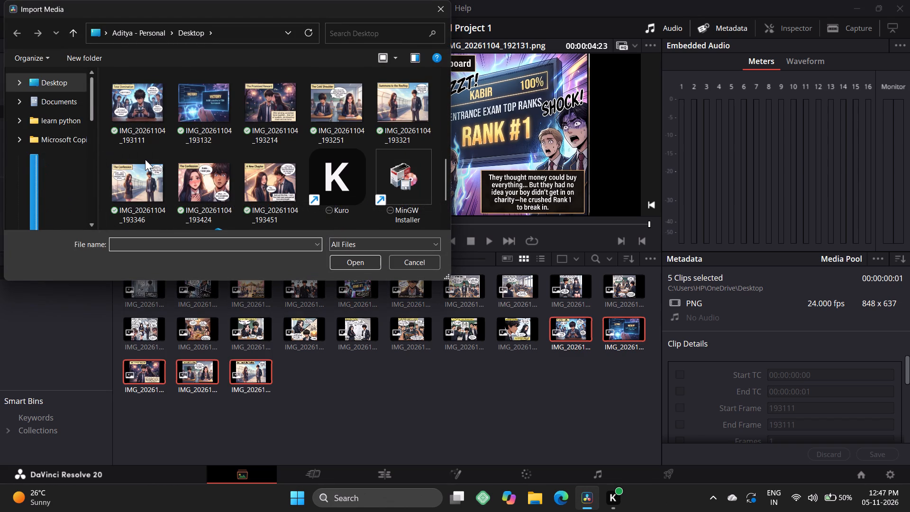
pyautogui.moveTo(145, 159); pyautogui.dragTo(126, 154)
pyautogui.moveTo(117, 159); pyautogui.dragTo(111, 158)
pyautogui.moveTo(104, 156); pyautogui.dragTo(226, 181)
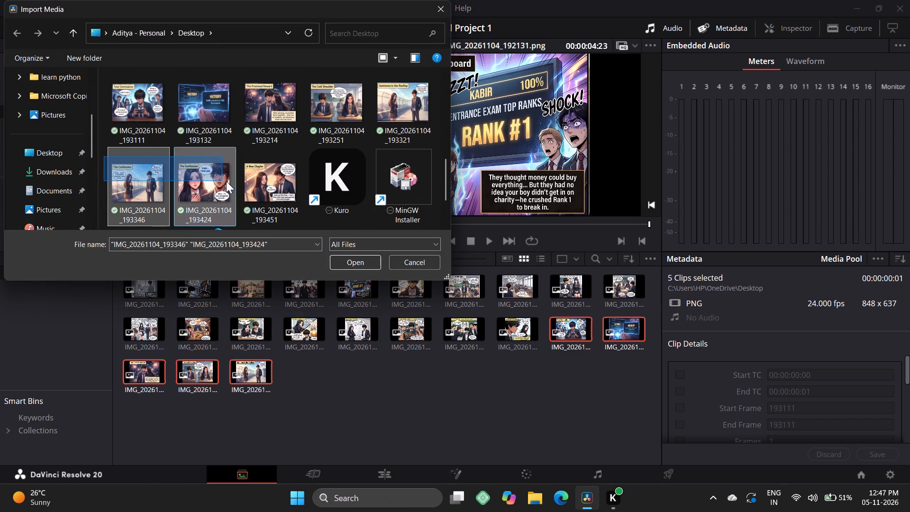
pyautogui.moveTo(226, 181); pyautogui.dragTo(267, 187)
pyautogui.click(344, 261)
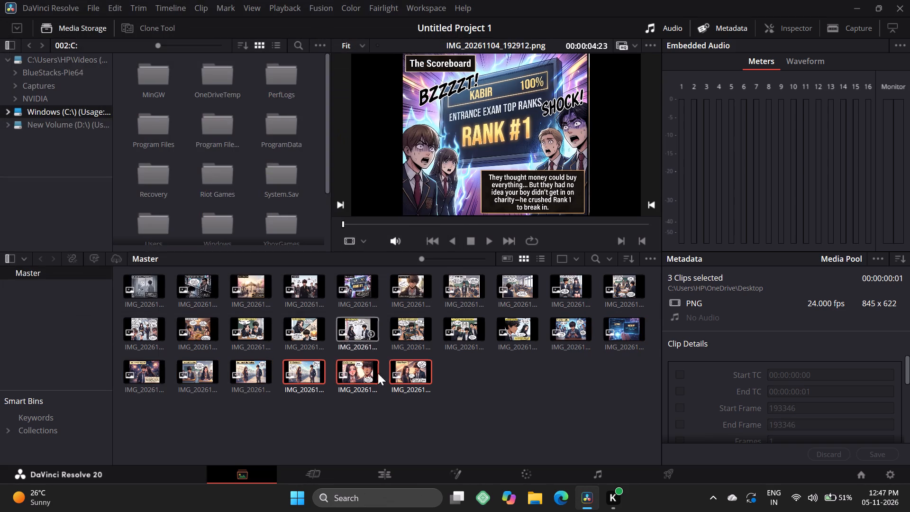
# Switch to the Cut page.
pyautogui.scroll(-2, 399, 378)
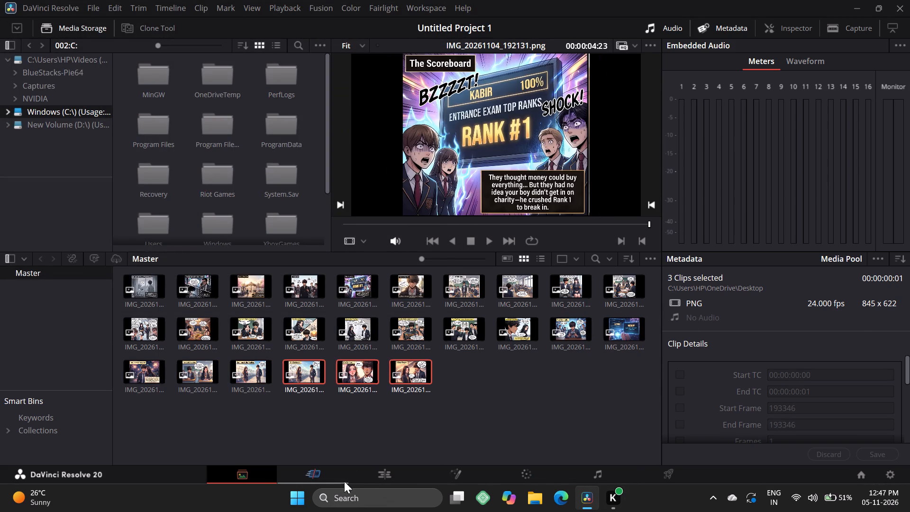
pyautogui.click(322, 476)
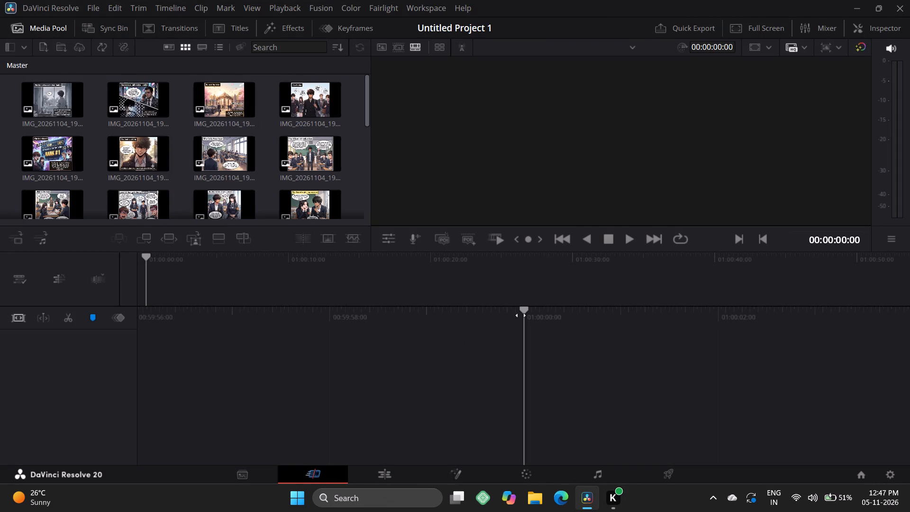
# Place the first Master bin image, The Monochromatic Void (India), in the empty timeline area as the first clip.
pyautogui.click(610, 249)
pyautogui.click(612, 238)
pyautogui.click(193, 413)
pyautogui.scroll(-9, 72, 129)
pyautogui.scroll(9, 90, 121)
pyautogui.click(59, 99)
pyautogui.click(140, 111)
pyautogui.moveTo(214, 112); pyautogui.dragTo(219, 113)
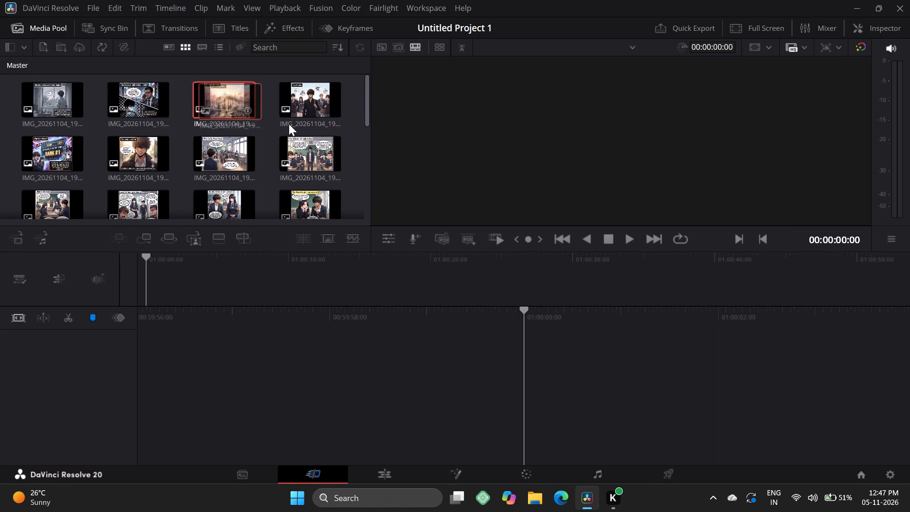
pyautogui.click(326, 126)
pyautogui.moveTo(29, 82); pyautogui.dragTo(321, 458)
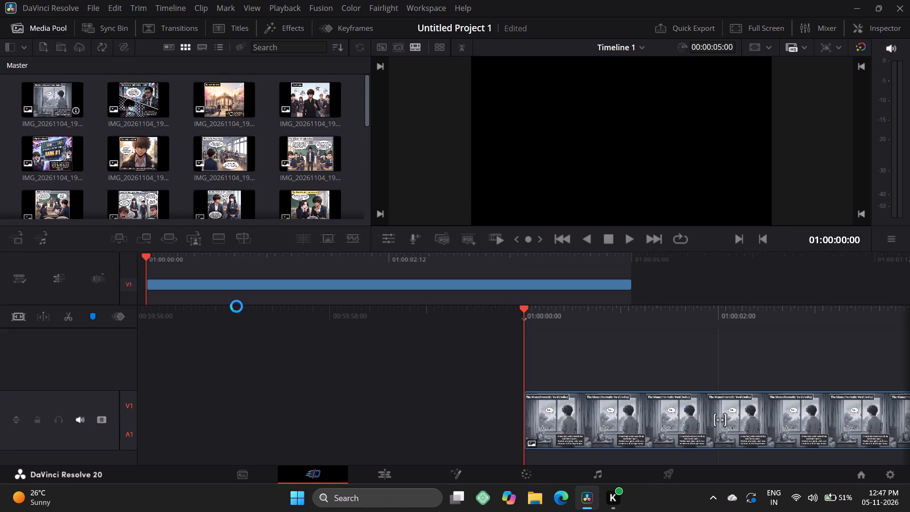
# Scrub through The Monochromatic Void (India) clip on the timeline from its start to near its end.
pyautogui.scroll(-3, 373, 329)
pyautogui.moveTo(165, 275); pyautogui.dragTo(255, 293)
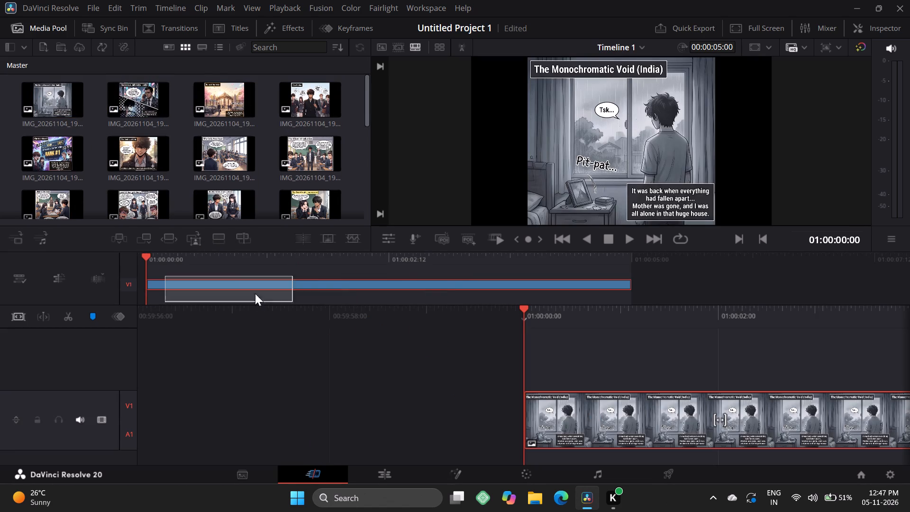
pyautogui.moveTo(255, 293); pyautogui.dragTo(178, 279)
pyautogui.moveTo(144, 251); pyautogui.dragTo(302, 300)
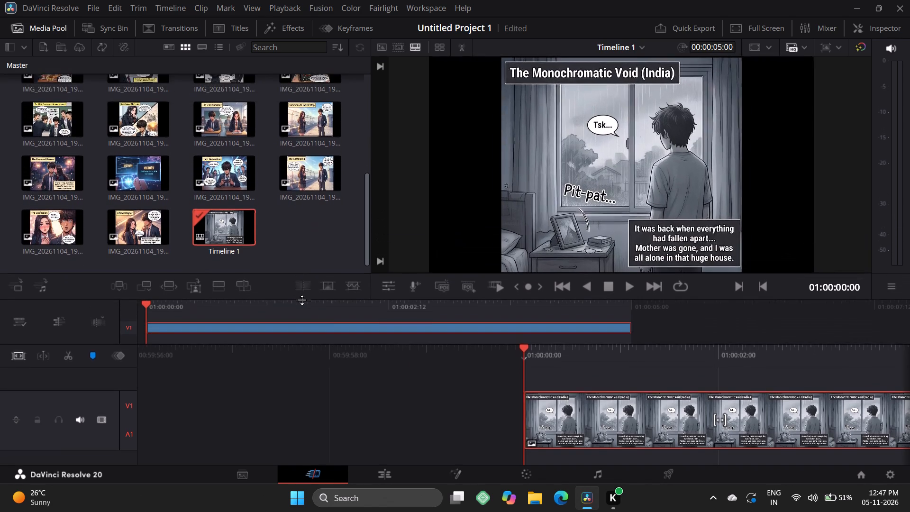
pyautogui.moveTo(302, 300); pyautogui.dragTo(19, 262)
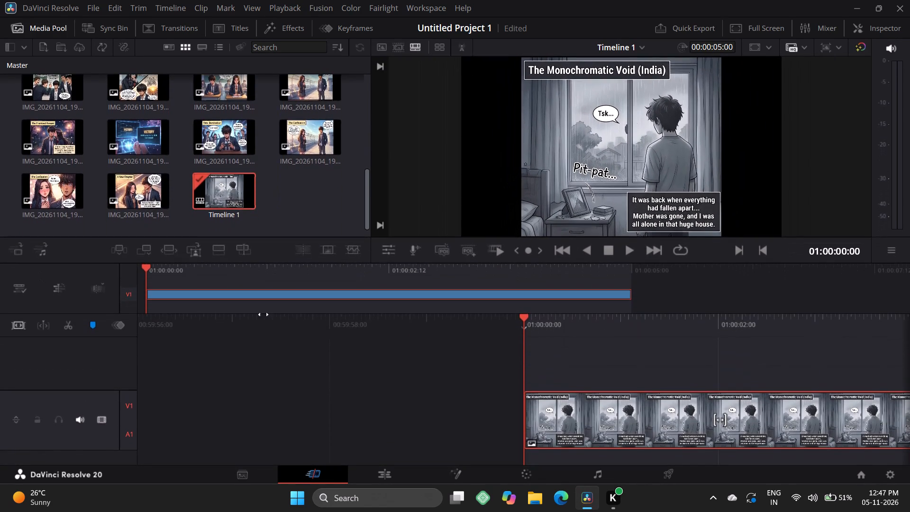
pyautogui.click(612, 256)
pyautogui.moveTo(200, 296); pyautogui.dragTo(242, 305)
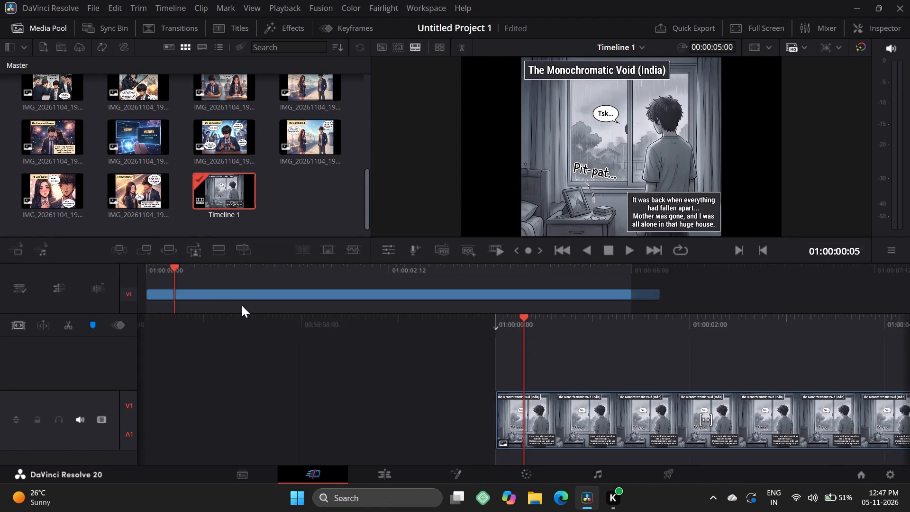
pyautogui.moveTo(242, 305); pyautogui.dragTo(461, 368)
pyautogui.moveTo(312, 269); pyautogui.dragTo(374, 286)
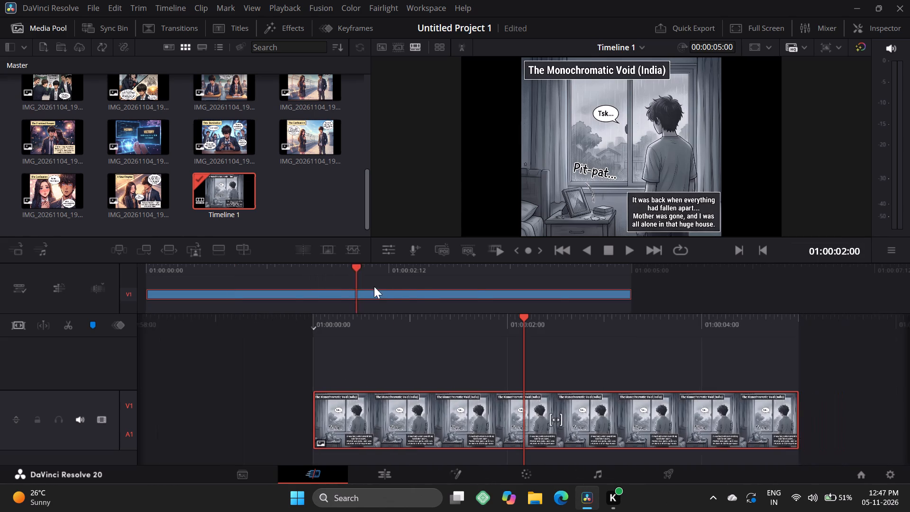
pyautogui.moveTo(374, 286); pyautogui.dragTo(630, 382)
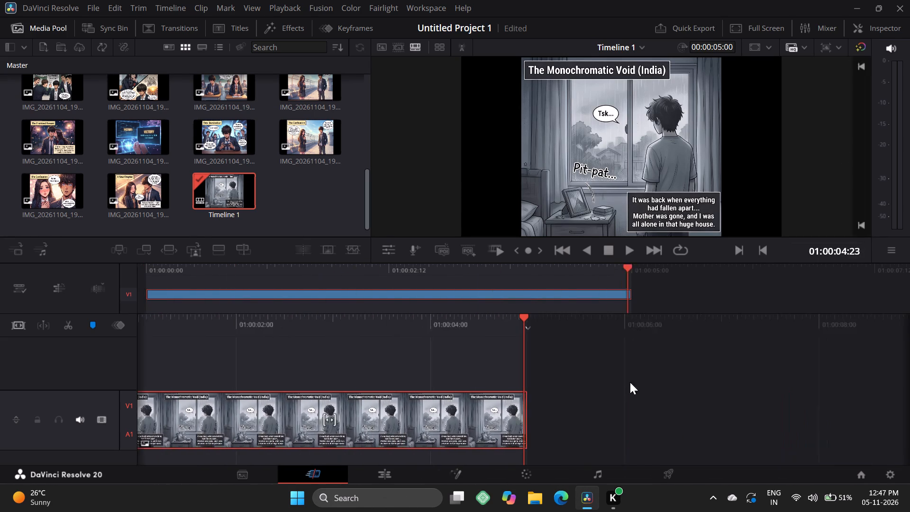
pyautogui.moveTo(630, 382); pyautogui.dragTo(625, 404)
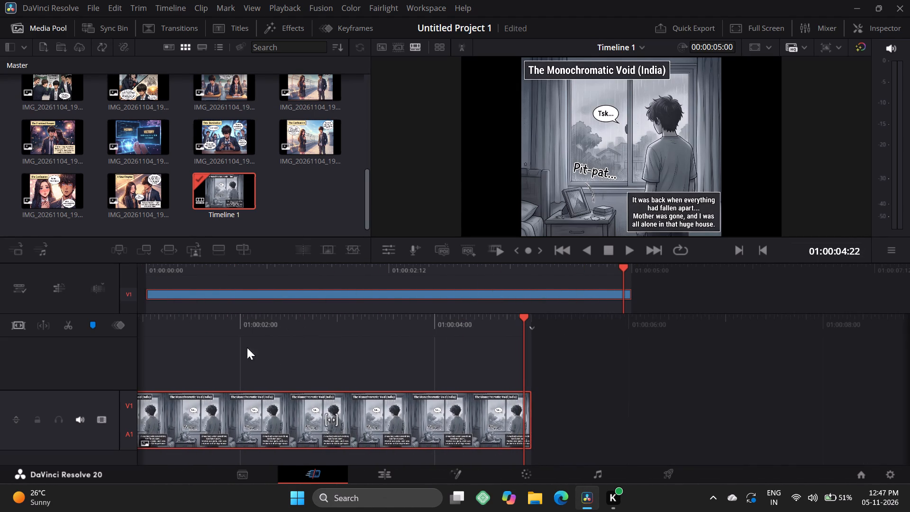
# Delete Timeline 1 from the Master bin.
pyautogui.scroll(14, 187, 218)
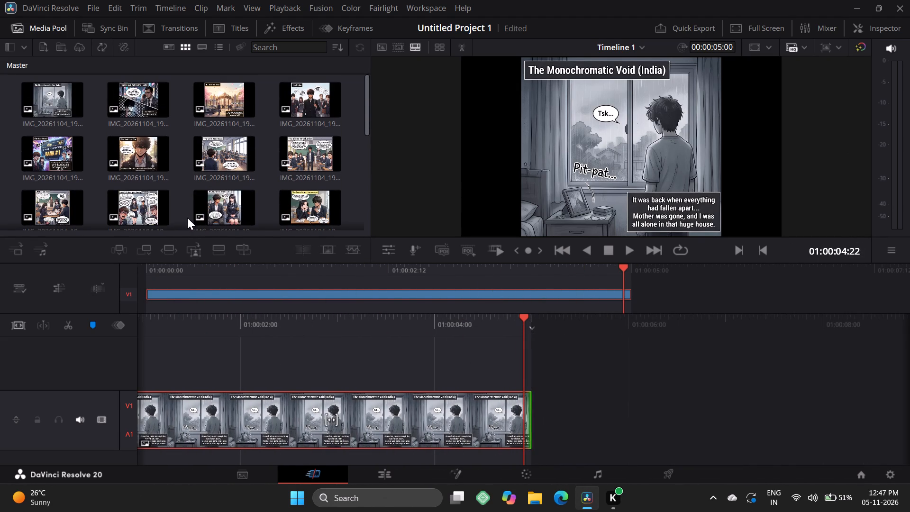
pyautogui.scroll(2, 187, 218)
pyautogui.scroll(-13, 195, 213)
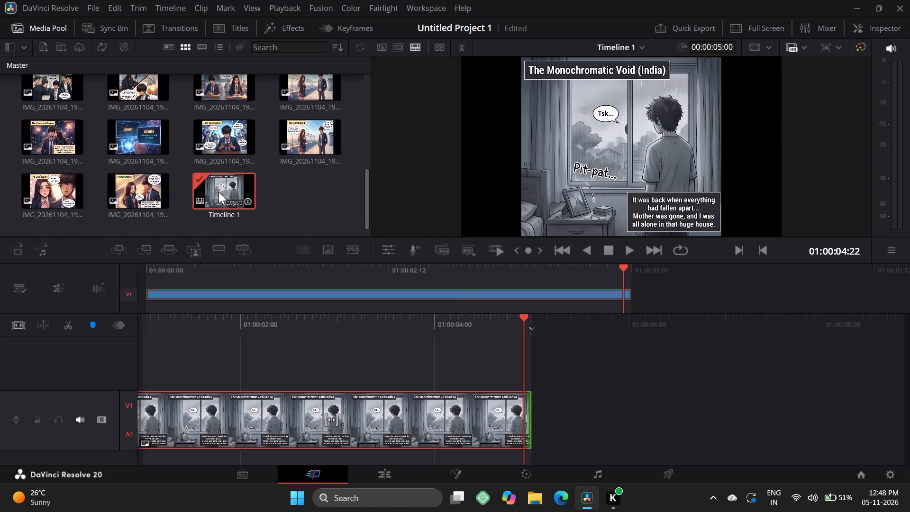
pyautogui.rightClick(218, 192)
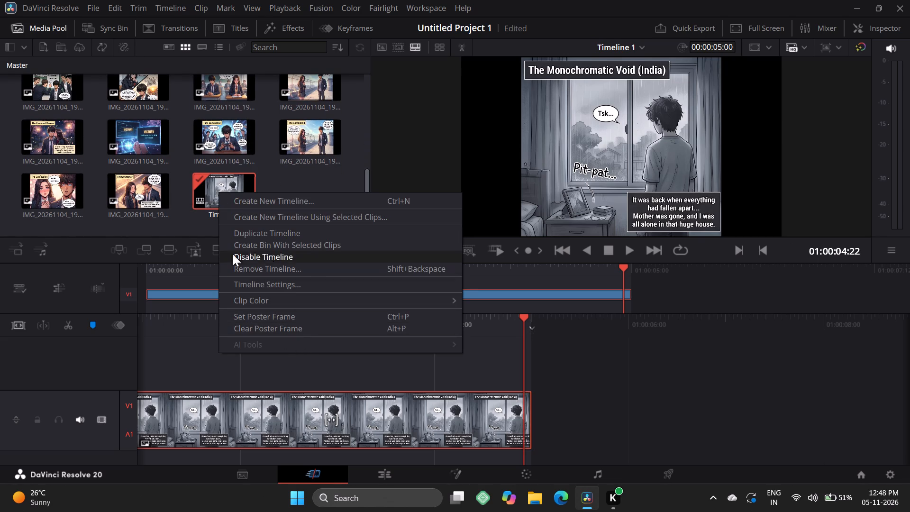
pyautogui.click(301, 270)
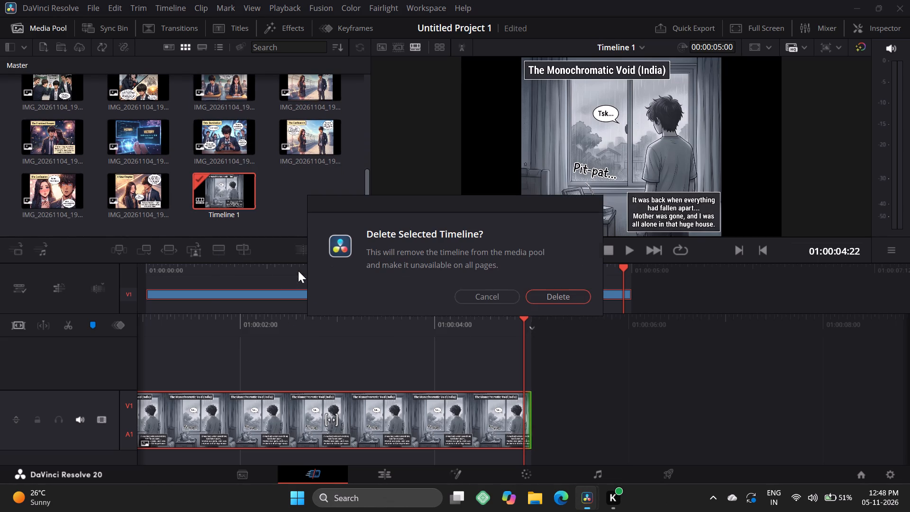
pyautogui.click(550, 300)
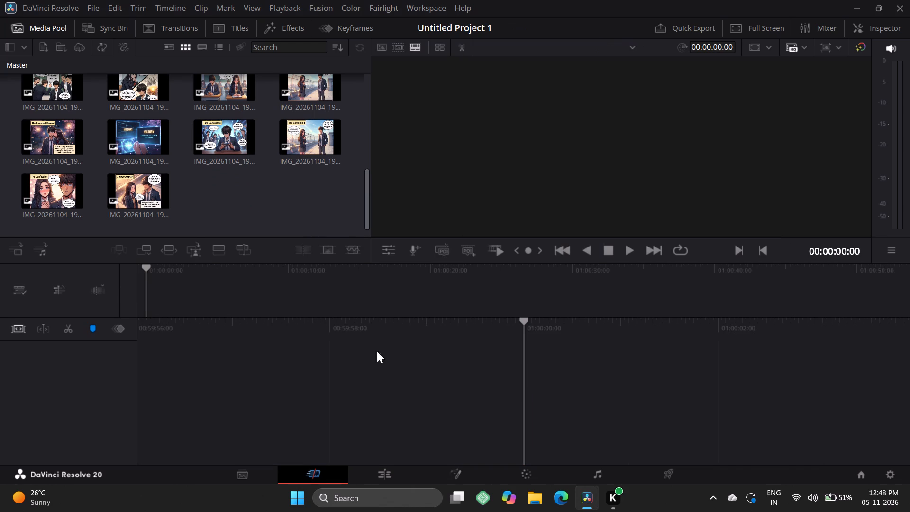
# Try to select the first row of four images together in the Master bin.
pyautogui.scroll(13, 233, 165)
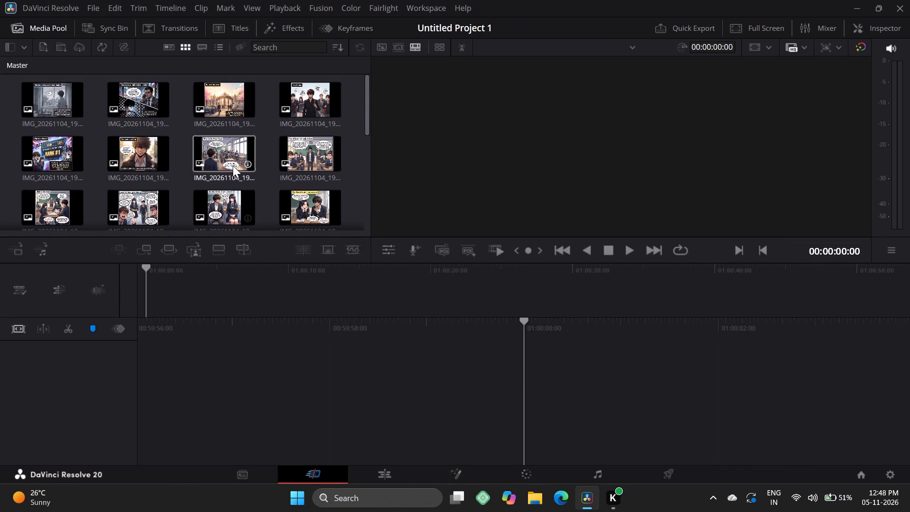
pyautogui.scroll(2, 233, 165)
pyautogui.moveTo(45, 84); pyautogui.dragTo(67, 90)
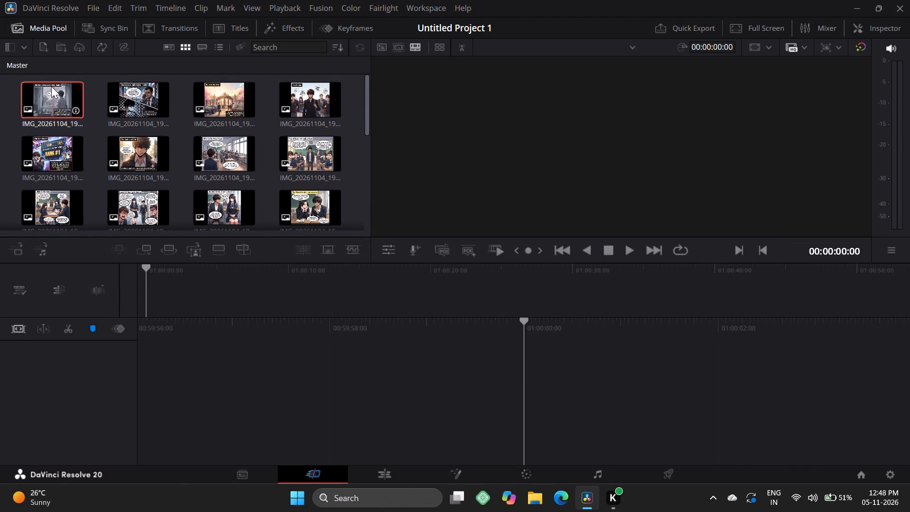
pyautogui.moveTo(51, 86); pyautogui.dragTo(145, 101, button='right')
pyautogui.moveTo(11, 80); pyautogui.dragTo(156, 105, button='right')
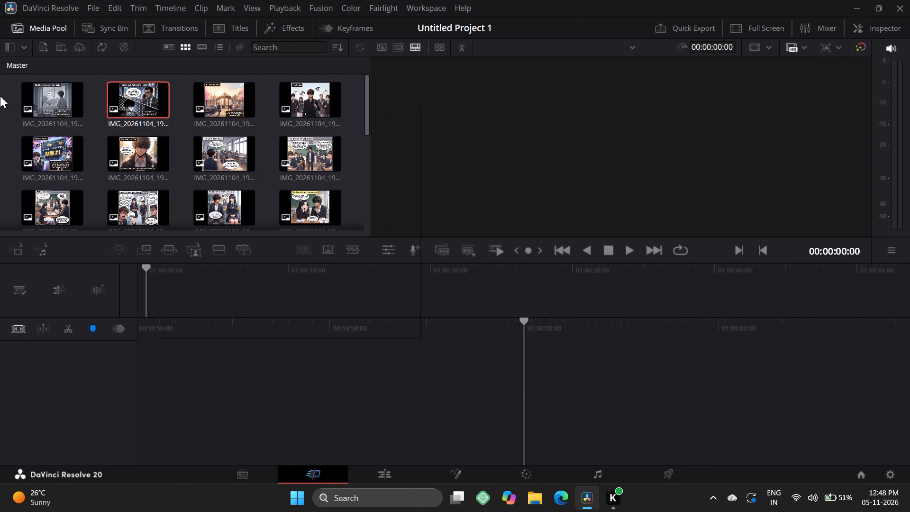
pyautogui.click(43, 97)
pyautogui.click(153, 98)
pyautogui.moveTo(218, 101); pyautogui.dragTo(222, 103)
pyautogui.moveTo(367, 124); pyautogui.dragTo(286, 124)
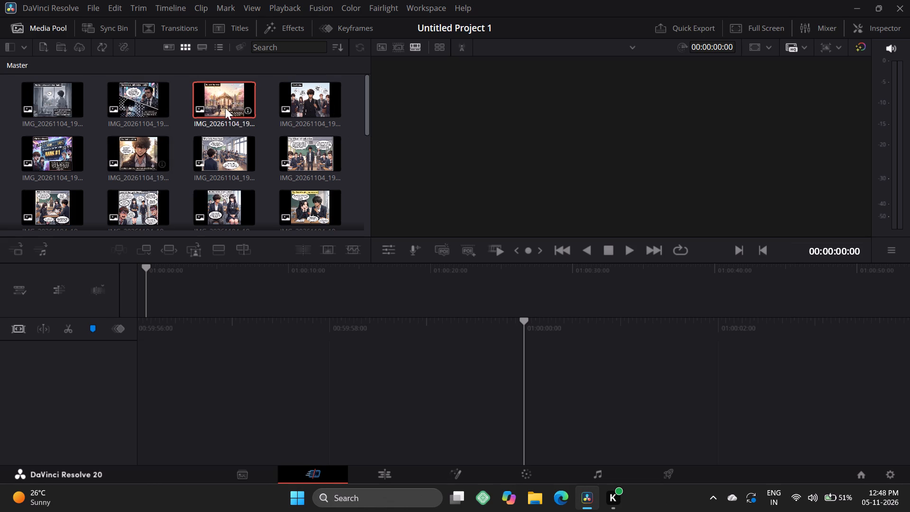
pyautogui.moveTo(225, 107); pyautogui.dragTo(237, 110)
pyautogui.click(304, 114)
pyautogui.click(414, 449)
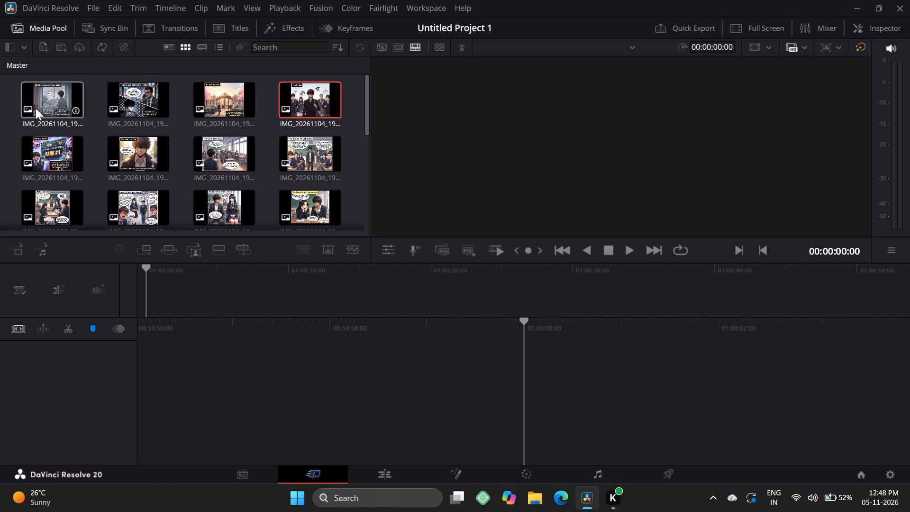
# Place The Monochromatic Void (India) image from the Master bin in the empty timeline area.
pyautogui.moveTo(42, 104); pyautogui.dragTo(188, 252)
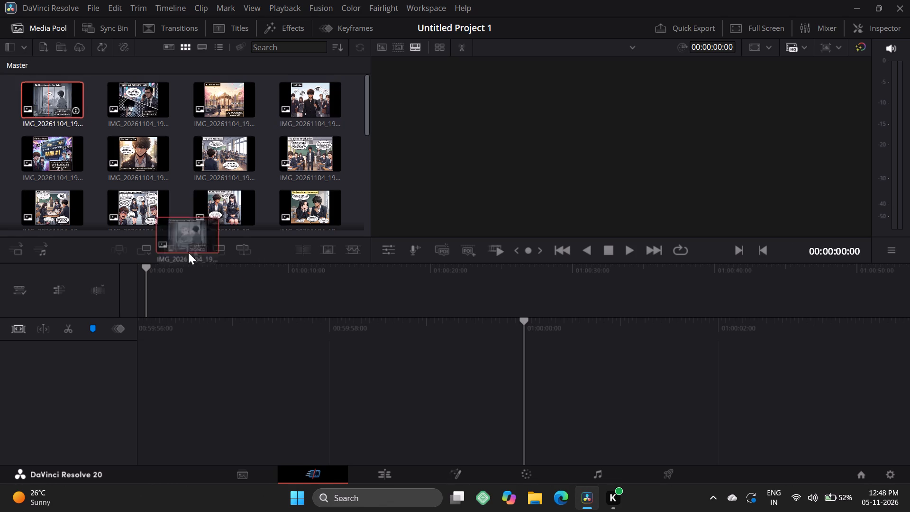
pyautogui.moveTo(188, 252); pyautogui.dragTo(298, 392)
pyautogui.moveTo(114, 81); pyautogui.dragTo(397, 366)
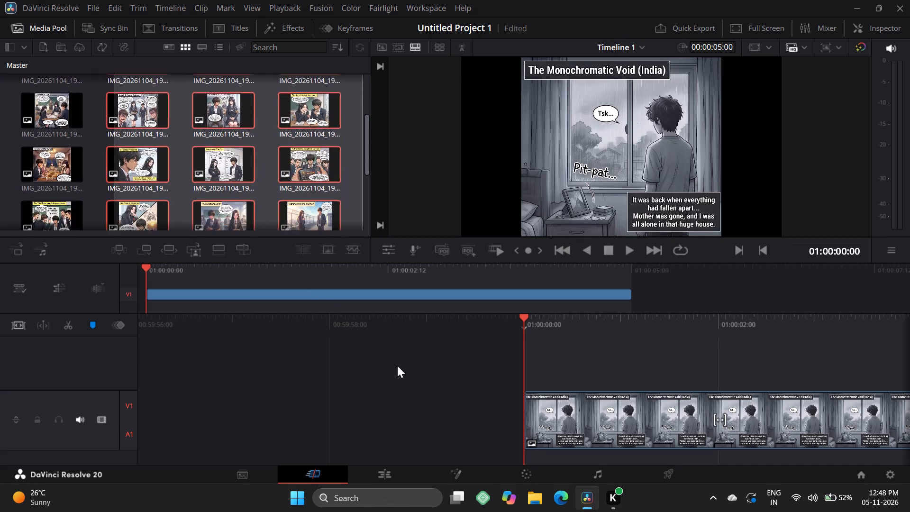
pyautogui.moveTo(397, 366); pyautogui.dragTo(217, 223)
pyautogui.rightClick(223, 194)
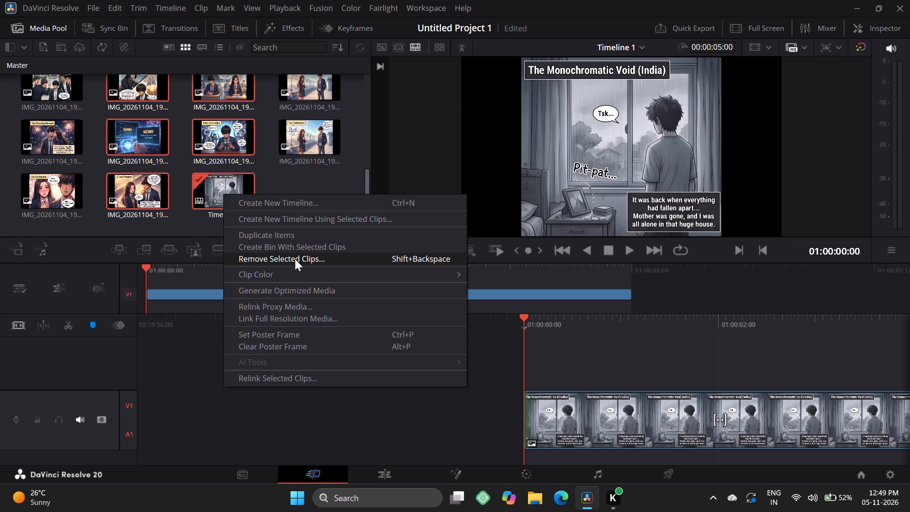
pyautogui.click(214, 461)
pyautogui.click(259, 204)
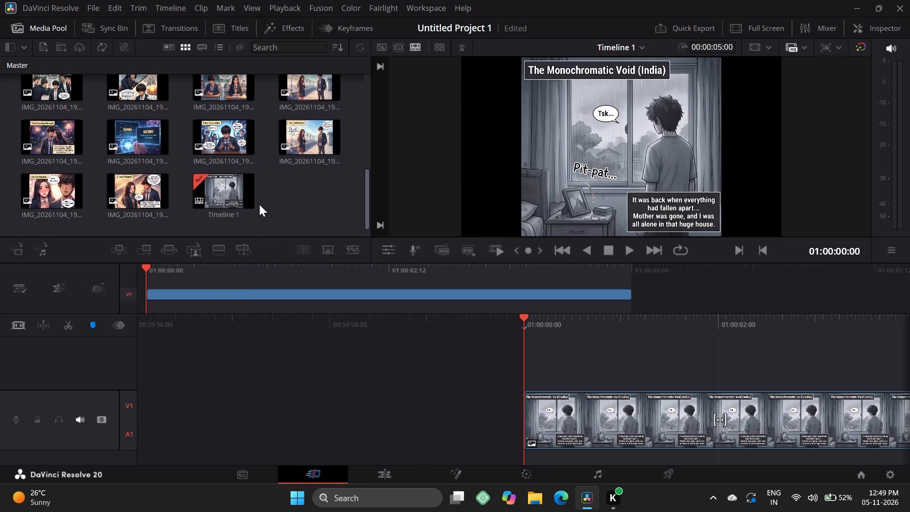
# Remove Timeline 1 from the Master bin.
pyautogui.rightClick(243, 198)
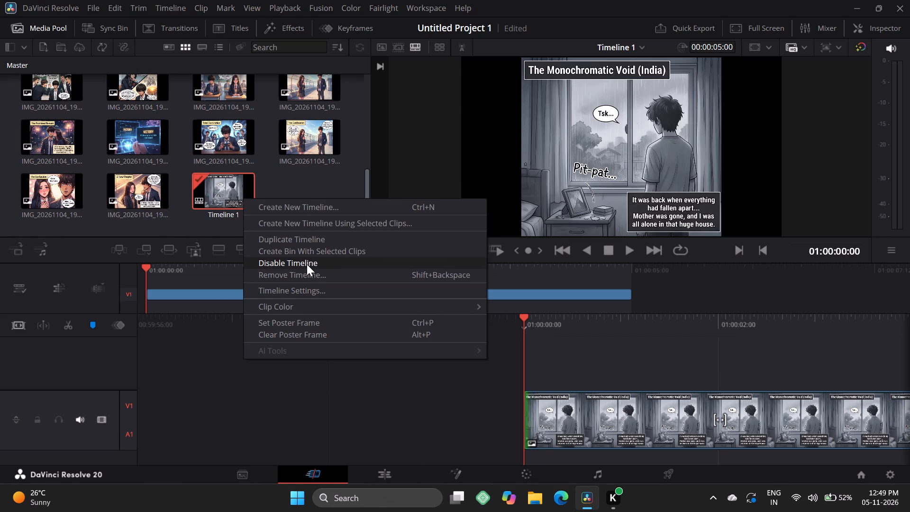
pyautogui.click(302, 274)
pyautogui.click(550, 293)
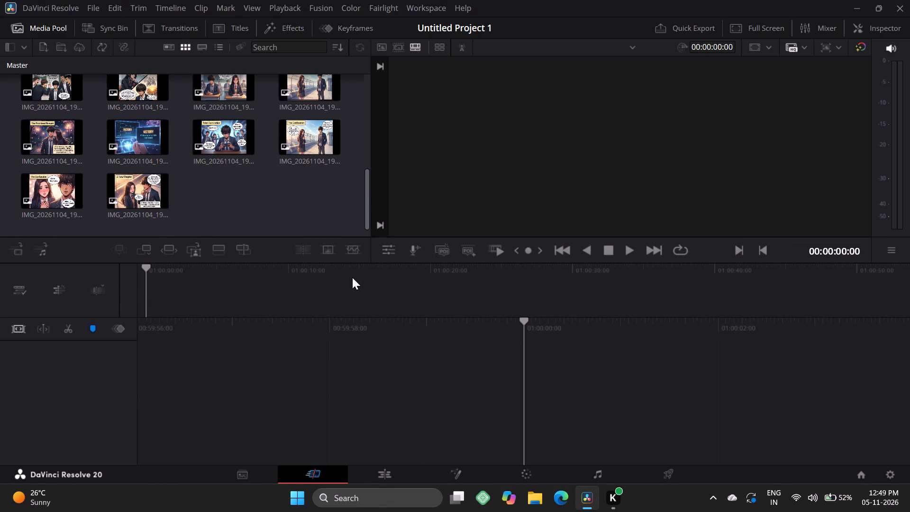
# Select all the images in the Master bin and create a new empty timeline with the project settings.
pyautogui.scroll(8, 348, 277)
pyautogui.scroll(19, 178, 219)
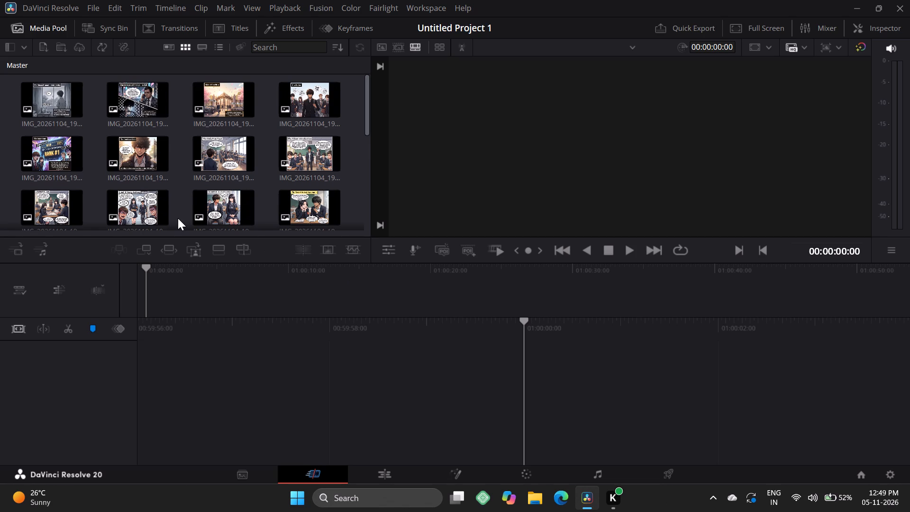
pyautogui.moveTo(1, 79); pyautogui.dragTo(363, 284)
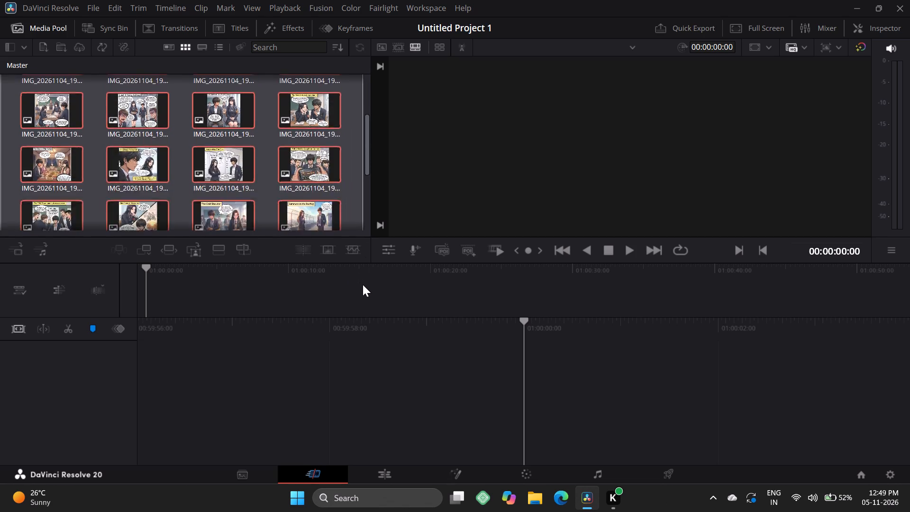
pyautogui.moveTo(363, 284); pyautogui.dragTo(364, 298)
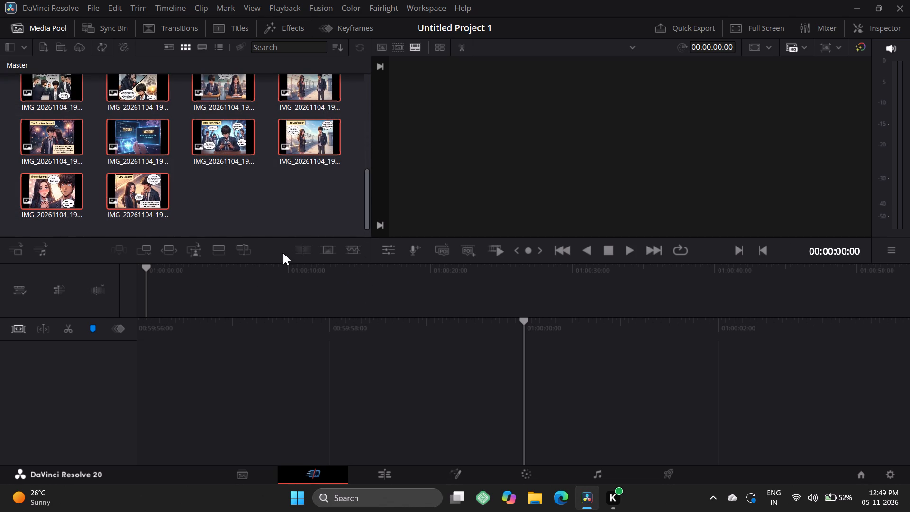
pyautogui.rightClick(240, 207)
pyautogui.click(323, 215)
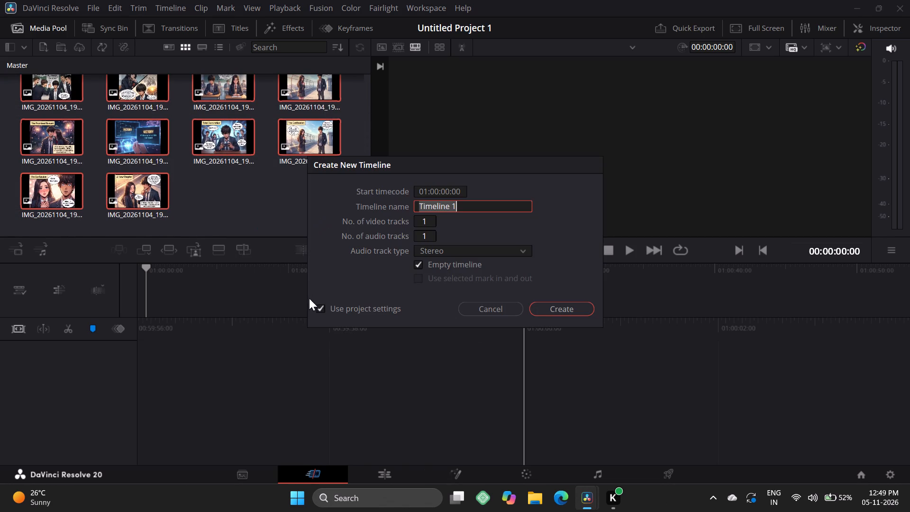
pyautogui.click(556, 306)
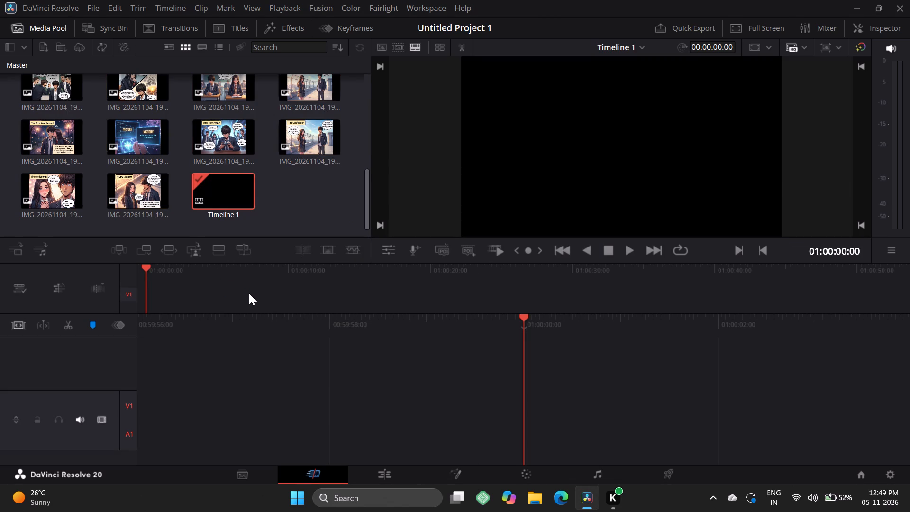
# Open Timeline 1 and look through the Master bin images.
pyautogui.click(219, 189)
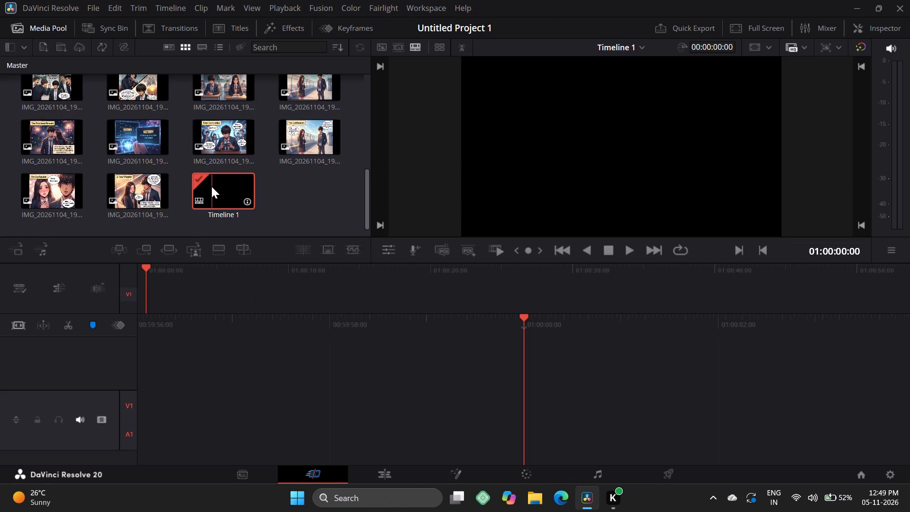
pyautogui.click(211, 186)
pyautogui.doubleClick(212, 188)
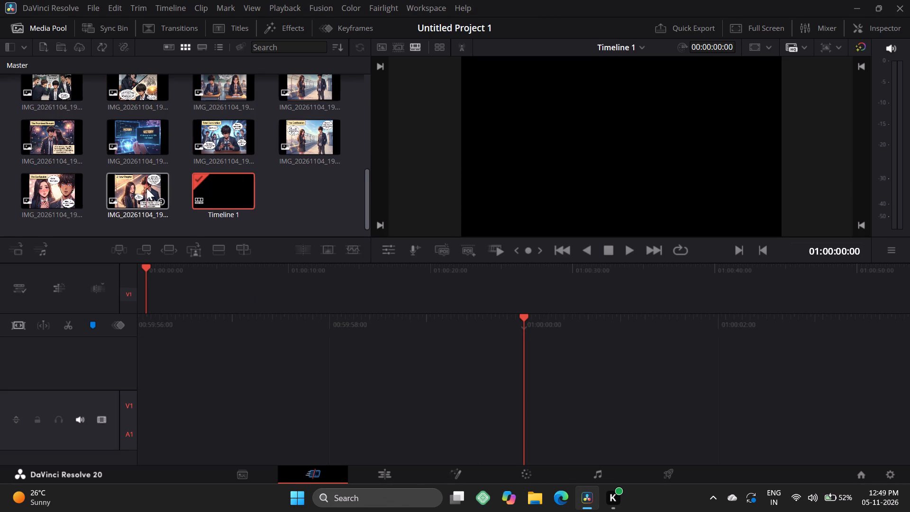
pyautogui.scroll(9, 148, 186)
pyautogui.scroll(-5, 306, 356)
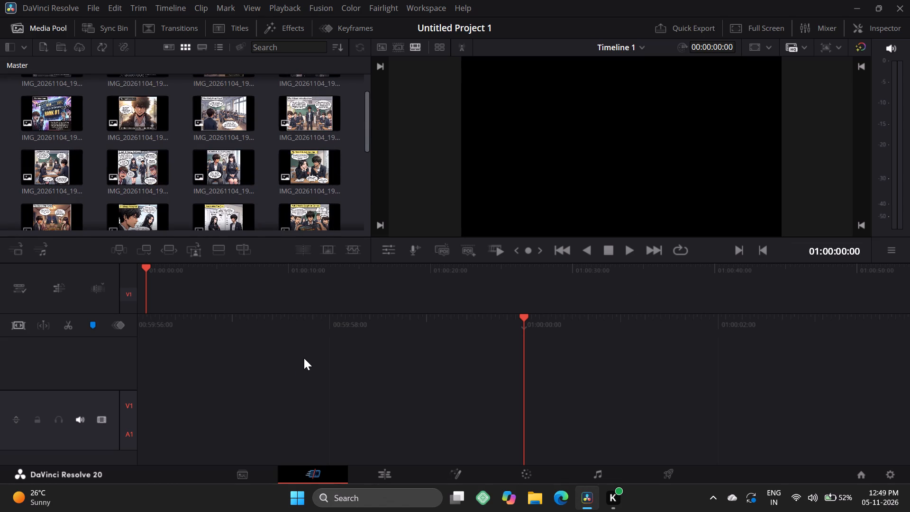
pyautogui.scroll(1, 307, 355)
pyautogui.scroll(-6, 310, 351)
pyautogui.scroll(-11, 194, 226)
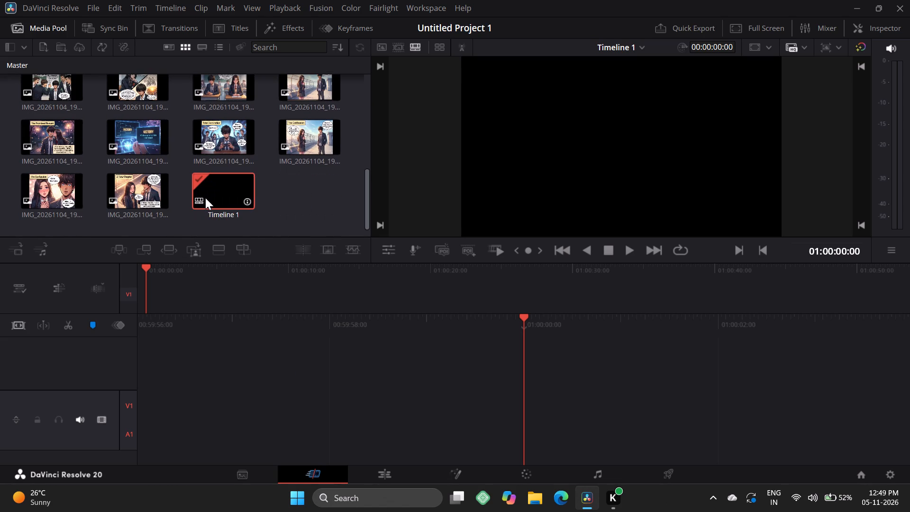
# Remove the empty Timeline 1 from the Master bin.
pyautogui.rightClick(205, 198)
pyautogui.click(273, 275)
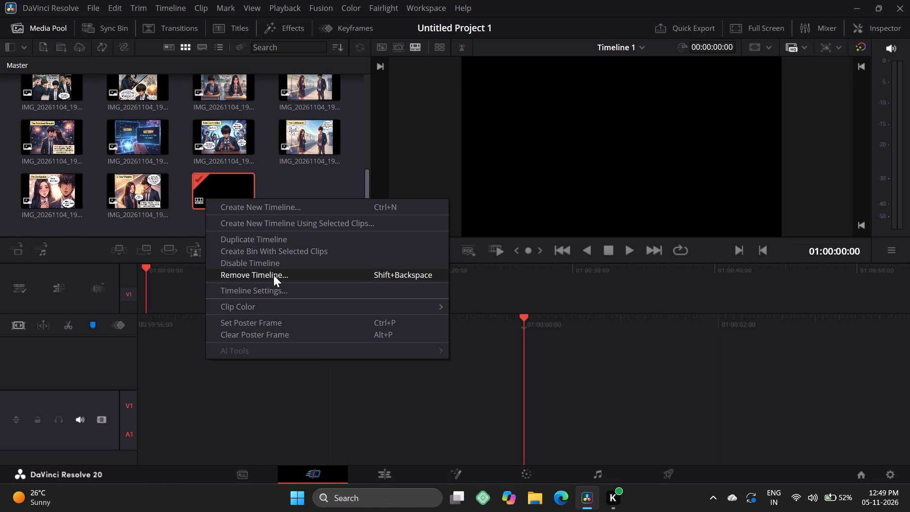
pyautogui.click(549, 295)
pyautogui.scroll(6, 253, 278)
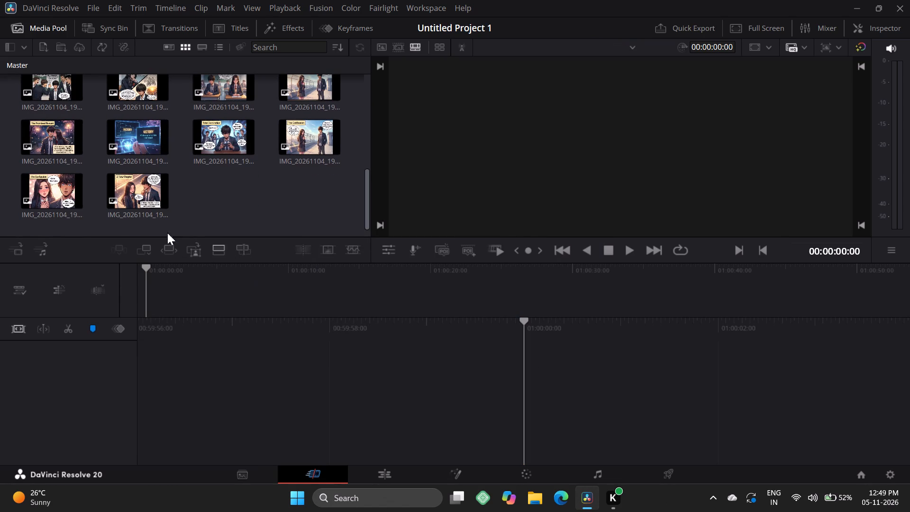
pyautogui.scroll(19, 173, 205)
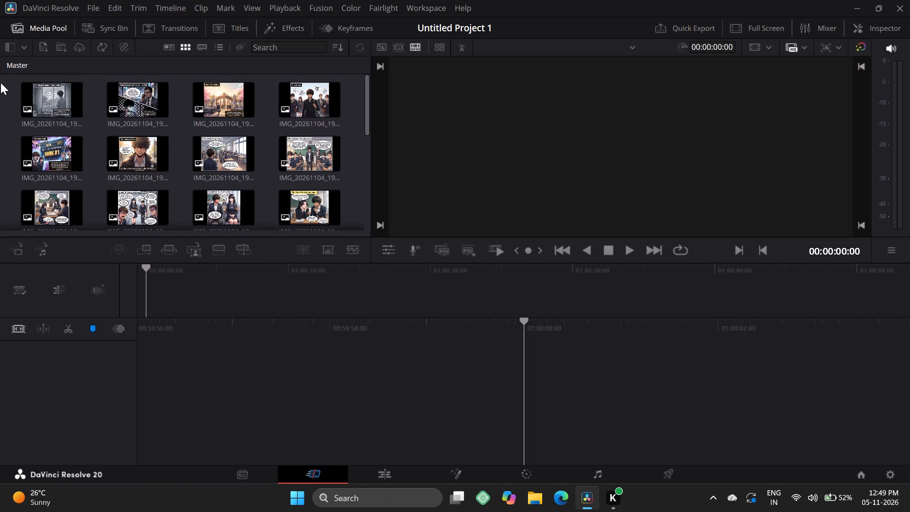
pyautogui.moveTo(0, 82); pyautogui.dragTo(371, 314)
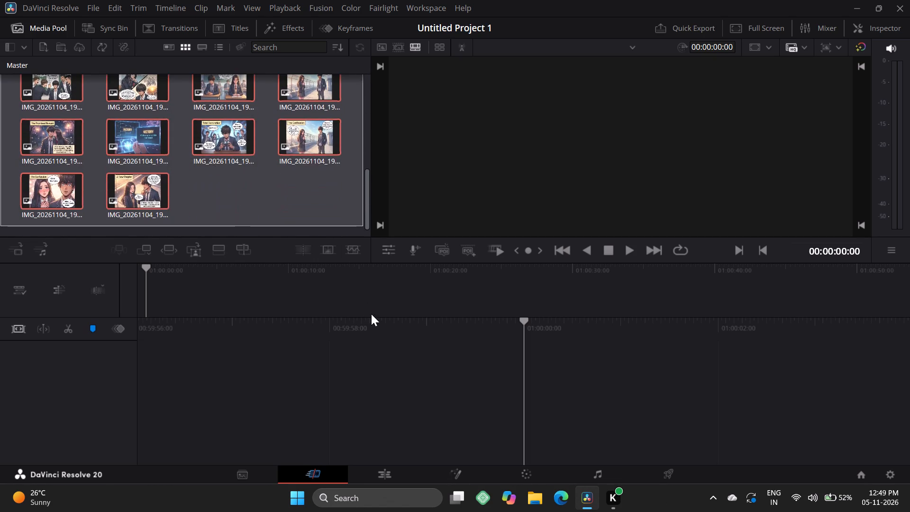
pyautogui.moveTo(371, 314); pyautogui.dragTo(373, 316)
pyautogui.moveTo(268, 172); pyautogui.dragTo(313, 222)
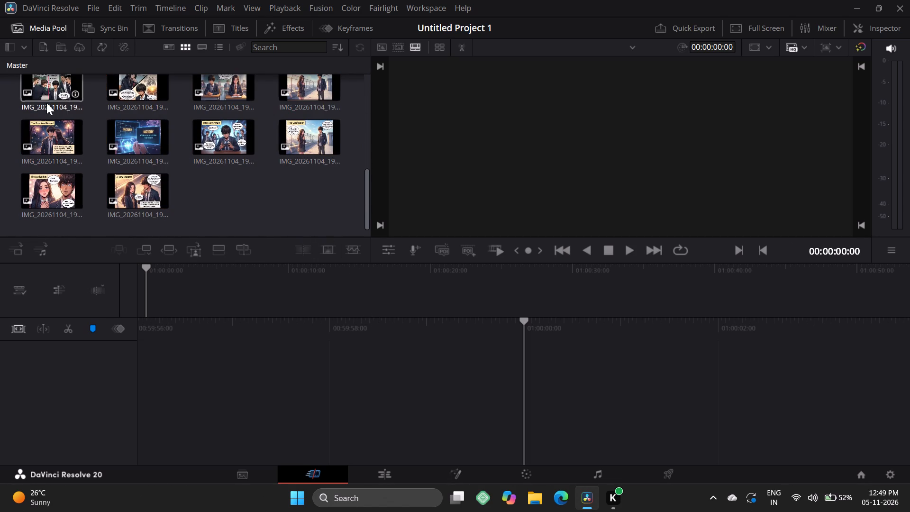
# Select all the comic images in the Master bin and place them together, in order, in the empty timeline area.
pyautogui.scroll(19, 44, 135)
pyautogui.moveTo(0, 79); pyautogui.dragTo(144, 114)
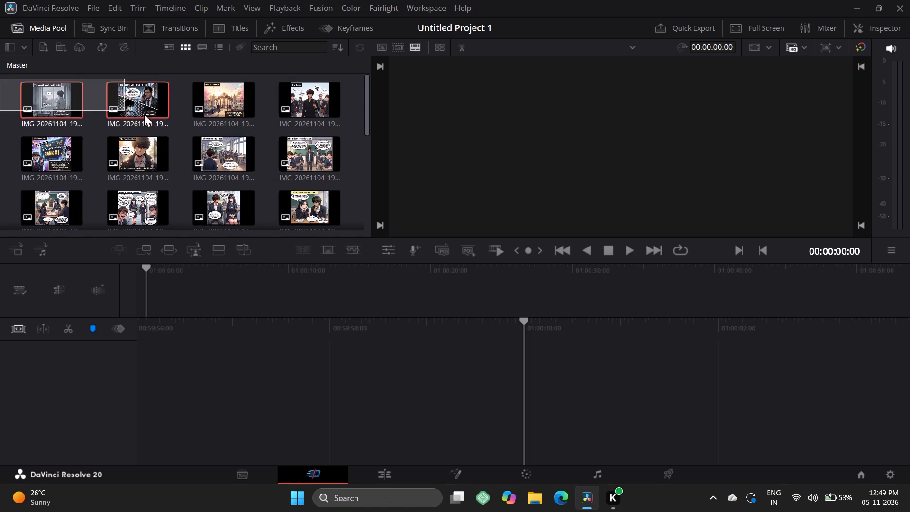
pyautogui.moveTo(144, 114); pyautogui.dragTo(381, 293)
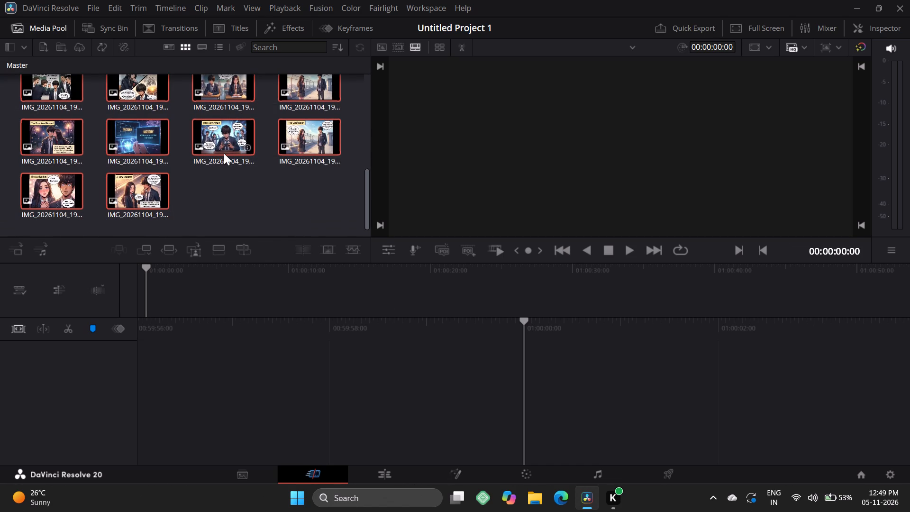
pyautogui.moveTo(194, 166); pyautogui.dragTo(468, 373, button='right')
pyautogui.moveTo(468, 373); pyautogui.dragTo(472, 368, button='right')
pyautogui.scroll(10, 52, 176)
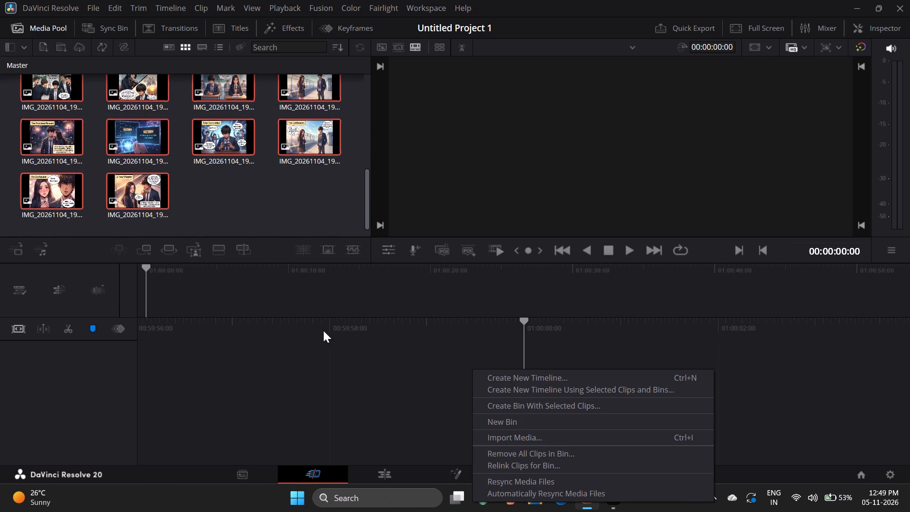
pyautogui.click(311, 424)
pyautogui.scroll(15, 139, 182)
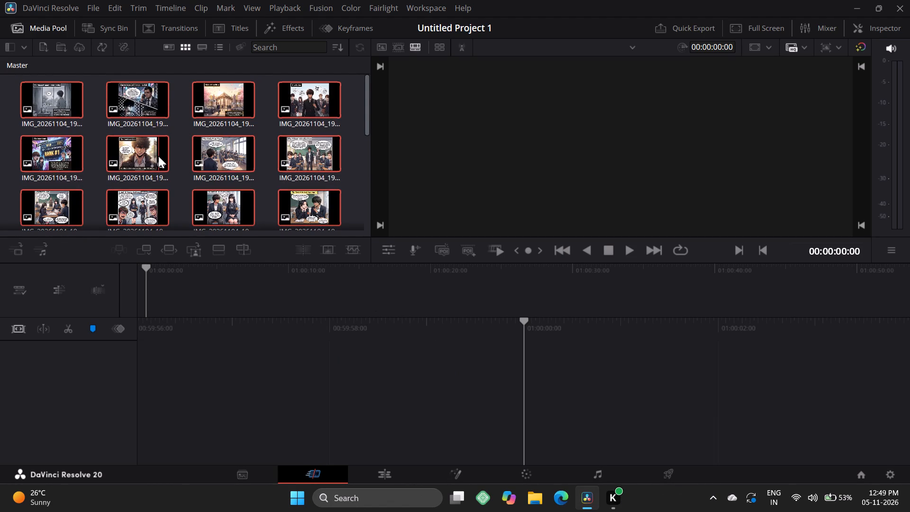
pyautogui.scroll(3, 158, 156)
pyautogui.moveTo(27, 93); pyautogui.dragTo(290, 352)
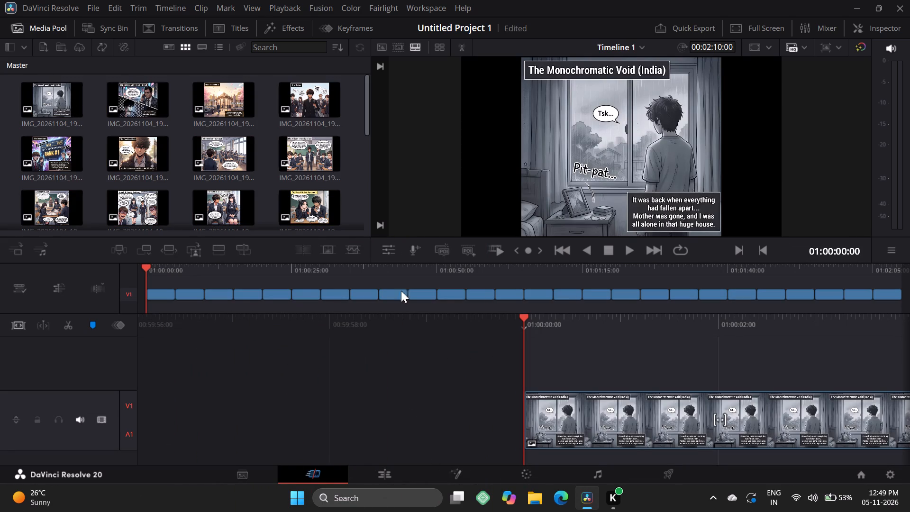
# Play Timeline 1 from its start and skim through its clips to check the order of the images.
pyautogui.click(606, 247)
pyautogui.click(606, 247)
pyautogui.tripleClick(633, 250)
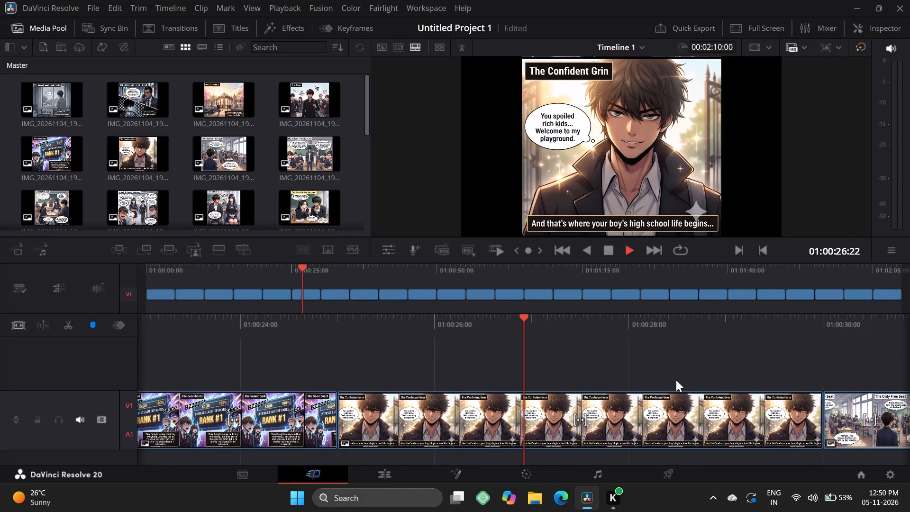
pyautogui.scroll(-2, 678, 376)
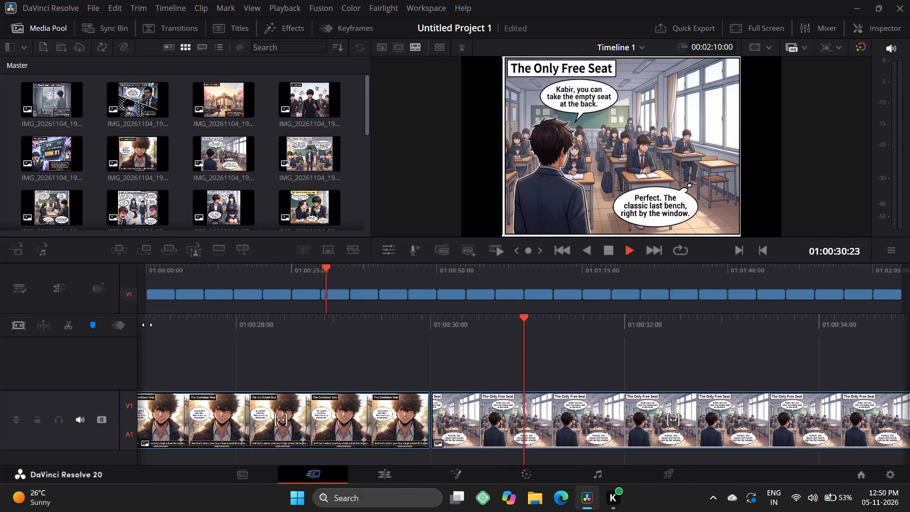
pyautogui.moveTo(485, 354); pyautogui.dragTo(485, 354)
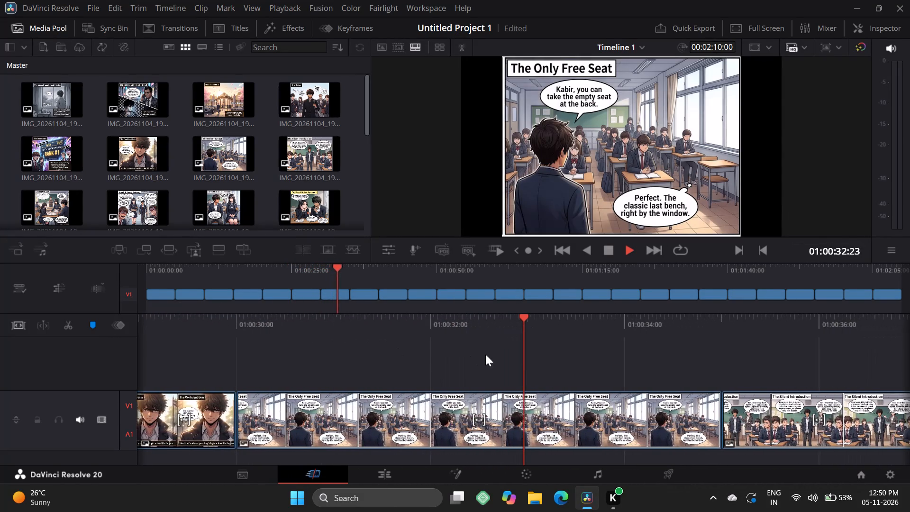
pyautogui.moveTo(485, 354); pyautogui.dragTo(331, 361)
pyautogui.moveTo(481, 292); pyautogui.dragTo(487, 297)
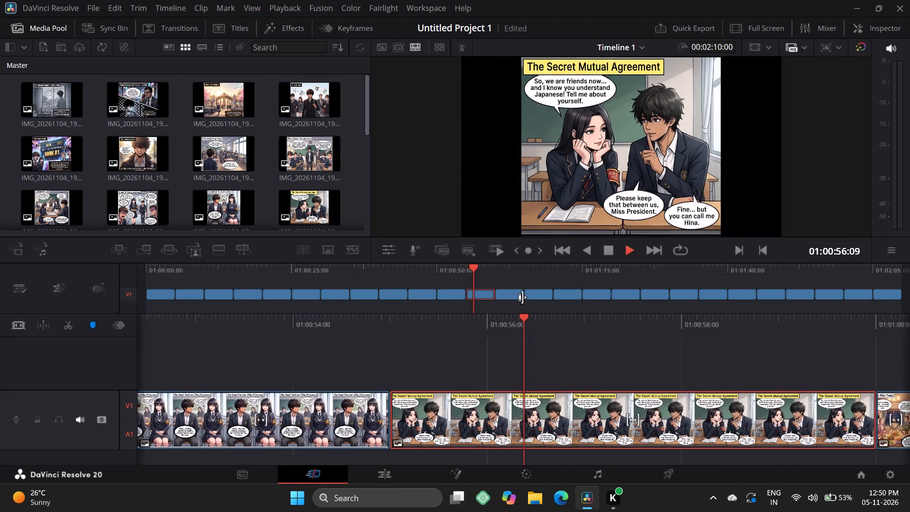
pyautogui.click(525, 296)
pyautogui.moveTo(616, 297); pyautogui.dragTo(621, 300)
# Move the VICTORY tournament clip from late in Timeline 1 to the very start of the timeline.
pyautogui.moveTo(761, 297); pyautogui.dragTo(761, 297)
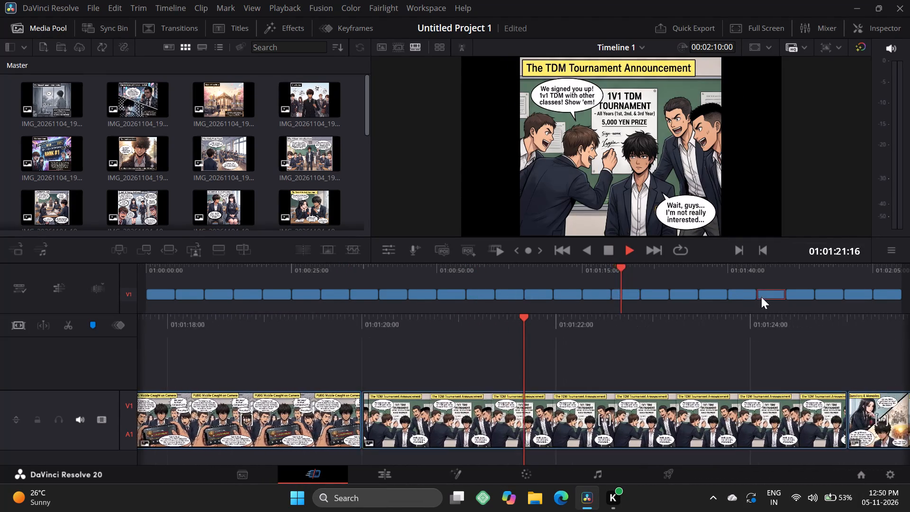
pyautogui.moveTo(761, 297); pyautogui.dragTo(184, 292)
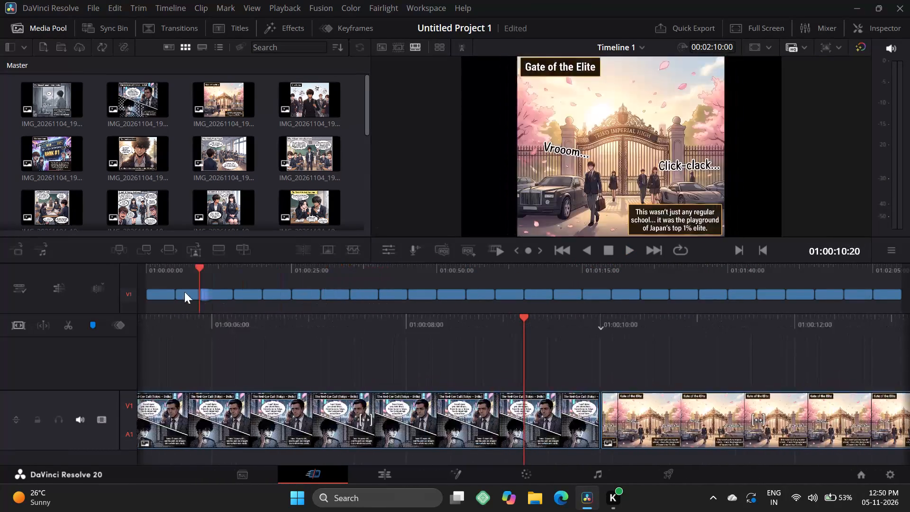
pyautogui.moveTo(184, 292); pyautogui.dragTo(78, 297)
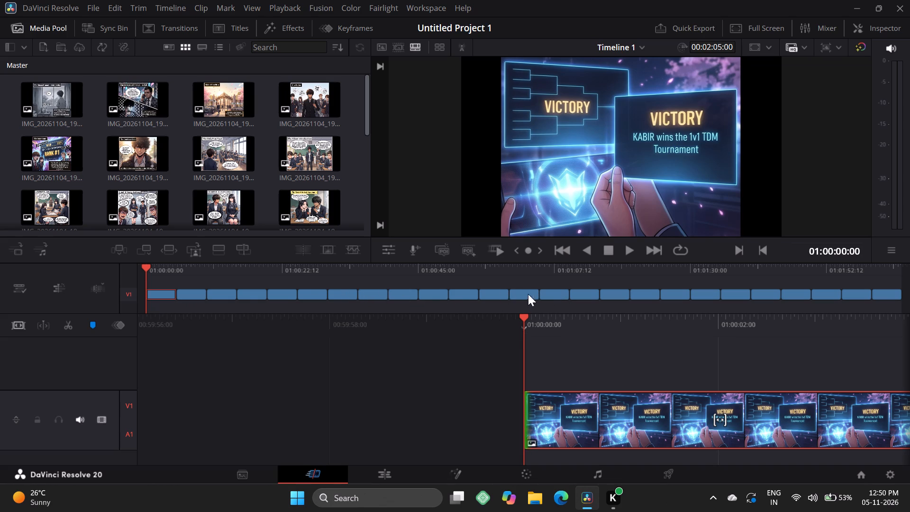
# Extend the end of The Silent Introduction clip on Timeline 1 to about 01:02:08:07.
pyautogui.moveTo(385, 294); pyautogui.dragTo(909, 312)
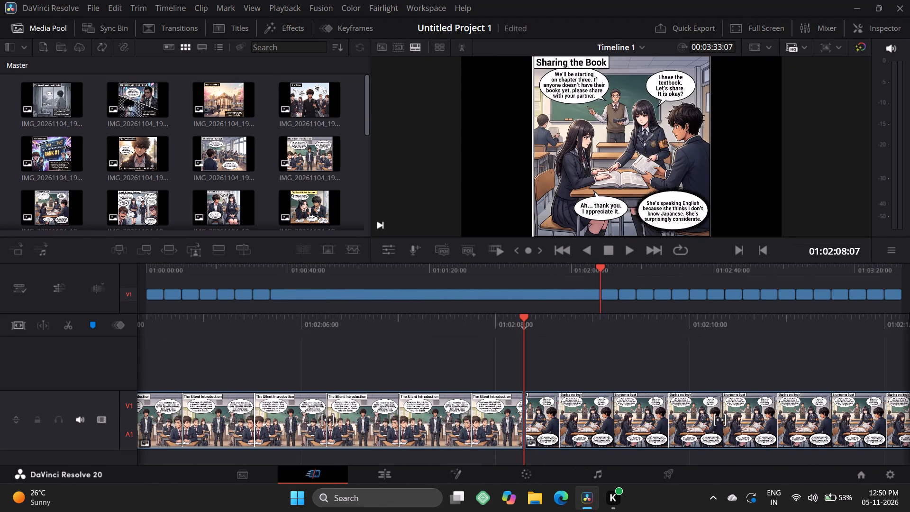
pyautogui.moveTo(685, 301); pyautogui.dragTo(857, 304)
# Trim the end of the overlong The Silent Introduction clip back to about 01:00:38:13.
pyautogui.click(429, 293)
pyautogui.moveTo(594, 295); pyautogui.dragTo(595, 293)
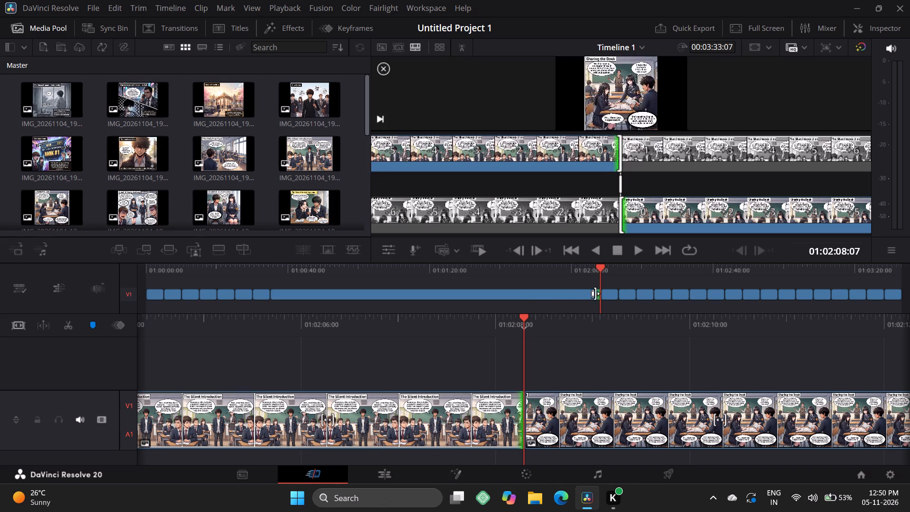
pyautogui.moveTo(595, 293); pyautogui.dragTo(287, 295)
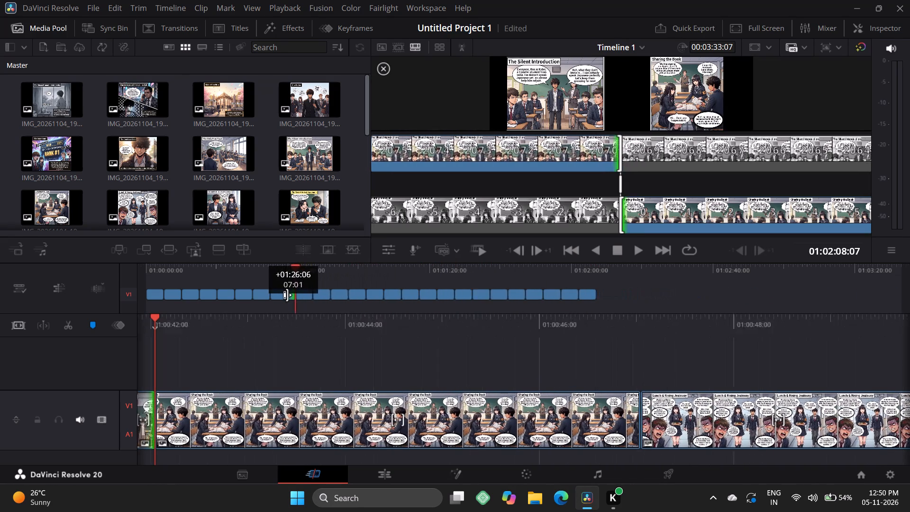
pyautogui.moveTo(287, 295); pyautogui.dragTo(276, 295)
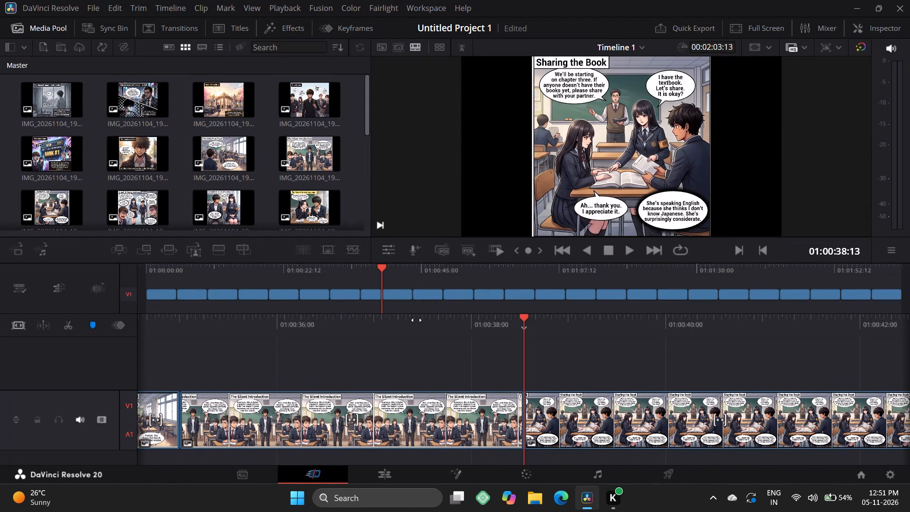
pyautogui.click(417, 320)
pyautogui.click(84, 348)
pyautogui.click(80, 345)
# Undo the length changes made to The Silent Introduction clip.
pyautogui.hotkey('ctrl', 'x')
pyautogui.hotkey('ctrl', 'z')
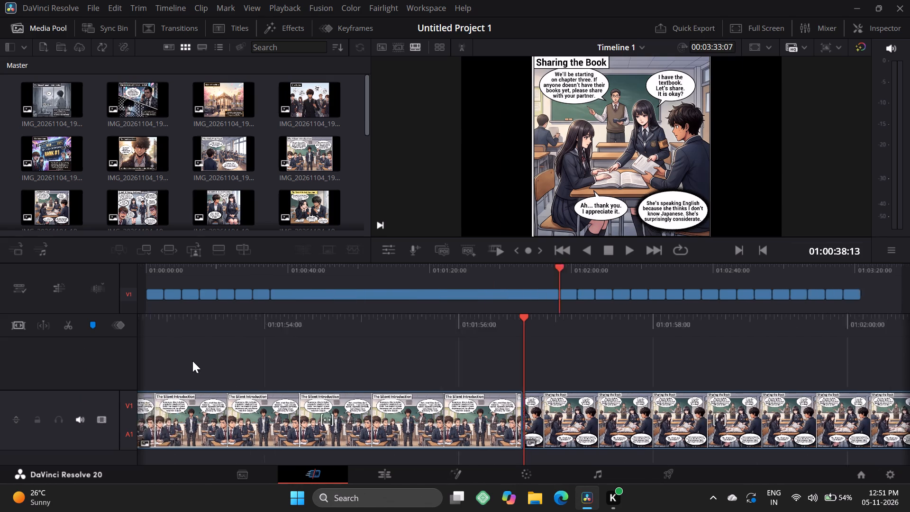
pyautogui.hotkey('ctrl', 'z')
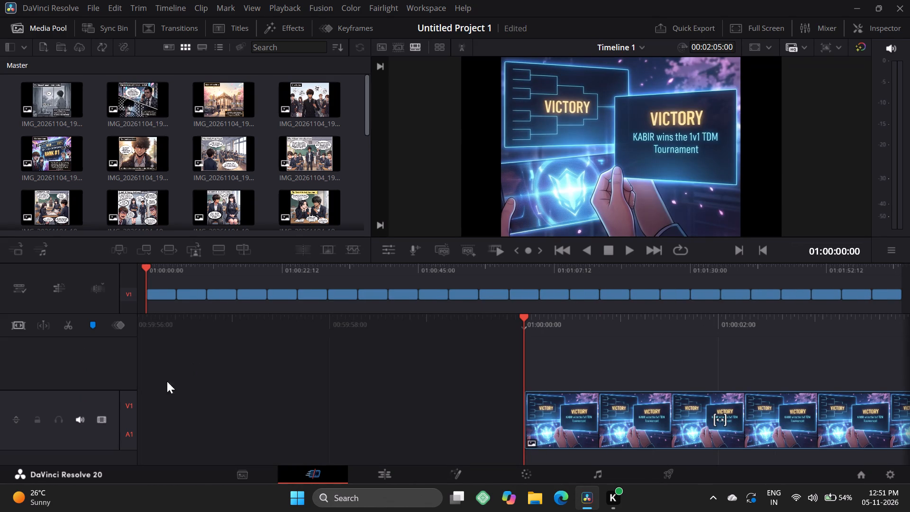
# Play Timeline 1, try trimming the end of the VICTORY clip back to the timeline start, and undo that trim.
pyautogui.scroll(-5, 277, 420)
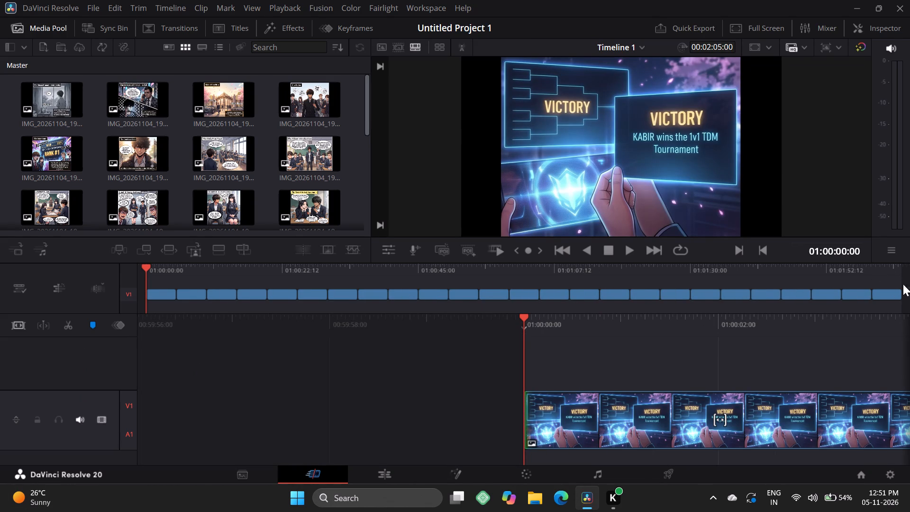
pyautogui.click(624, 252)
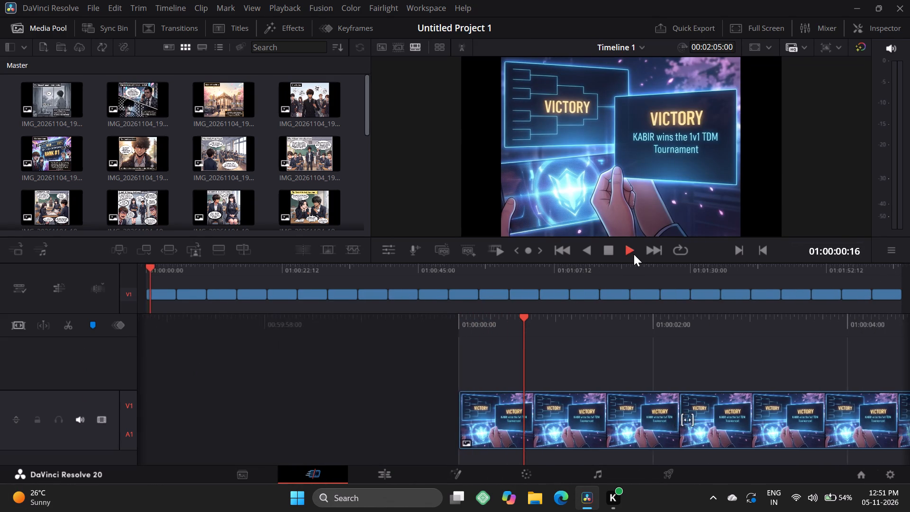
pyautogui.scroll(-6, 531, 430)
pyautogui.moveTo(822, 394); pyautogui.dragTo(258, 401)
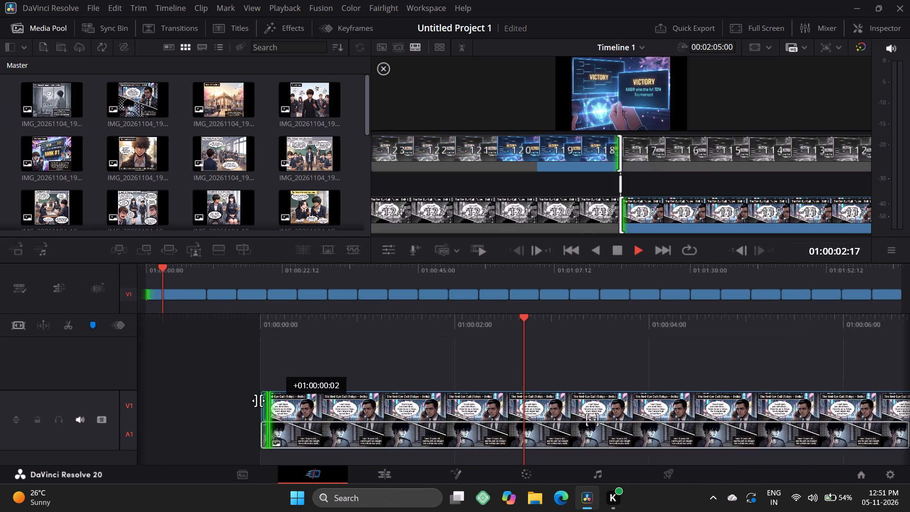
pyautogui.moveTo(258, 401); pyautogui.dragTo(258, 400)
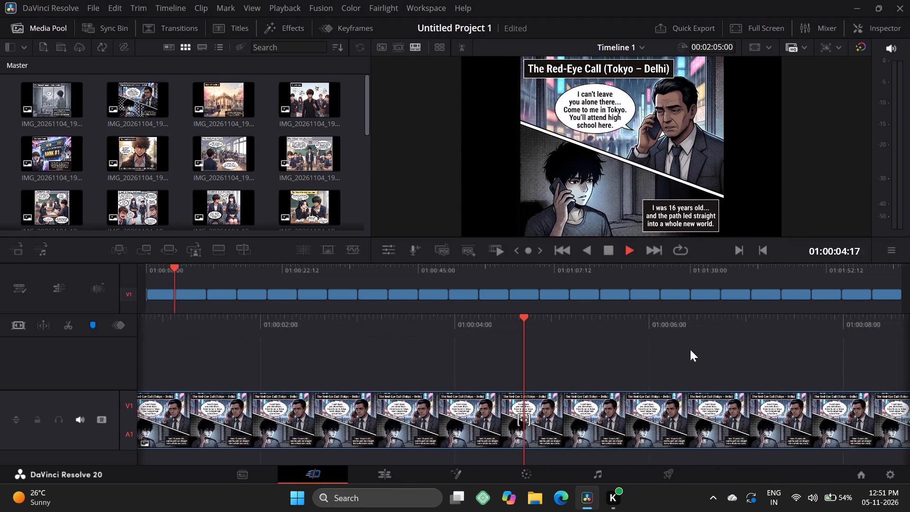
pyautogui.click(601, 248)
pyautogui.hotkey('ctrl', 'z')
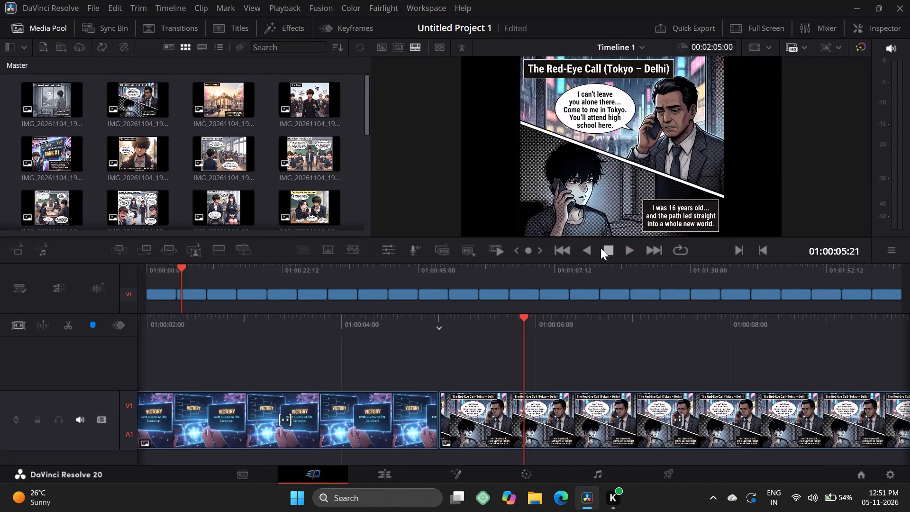
# Undo the VICTORY clip's move and the placement of all the images on the timeline.
pyautogui.hotkey('ctrl', 'z')
pyautogui.hotkey('ctrl', 'z')
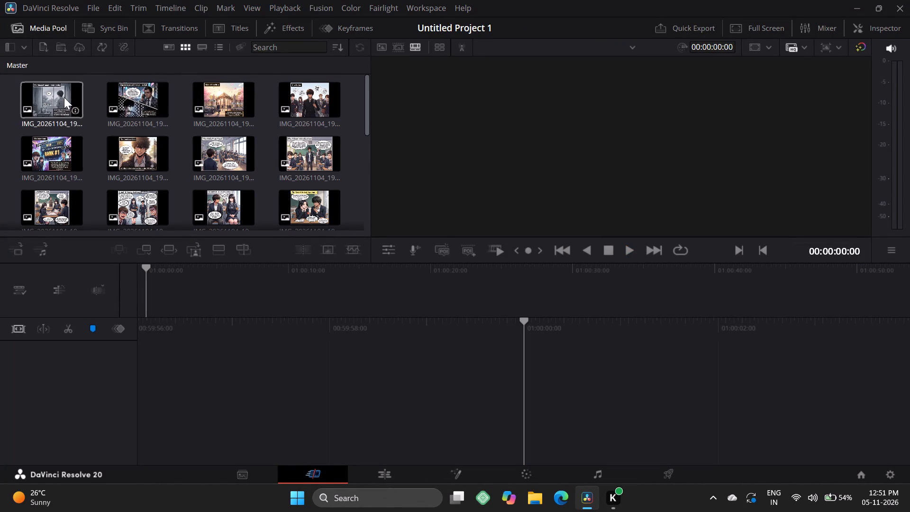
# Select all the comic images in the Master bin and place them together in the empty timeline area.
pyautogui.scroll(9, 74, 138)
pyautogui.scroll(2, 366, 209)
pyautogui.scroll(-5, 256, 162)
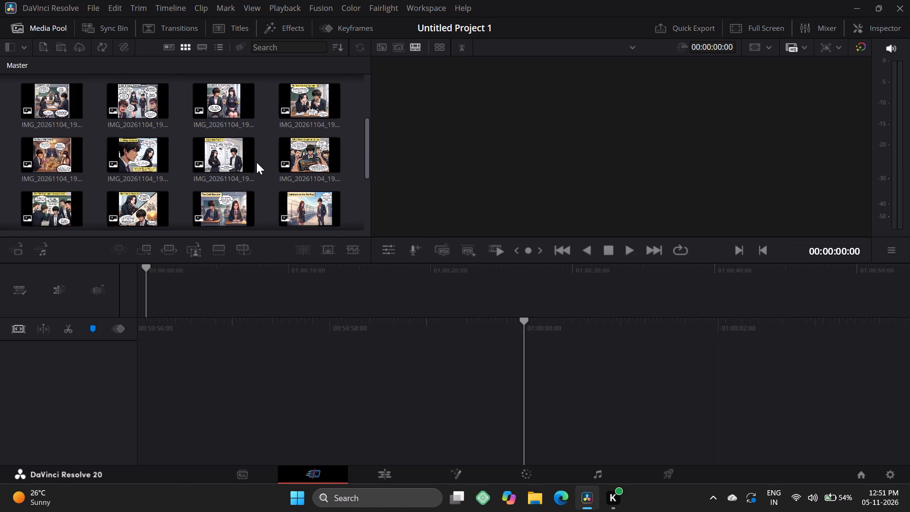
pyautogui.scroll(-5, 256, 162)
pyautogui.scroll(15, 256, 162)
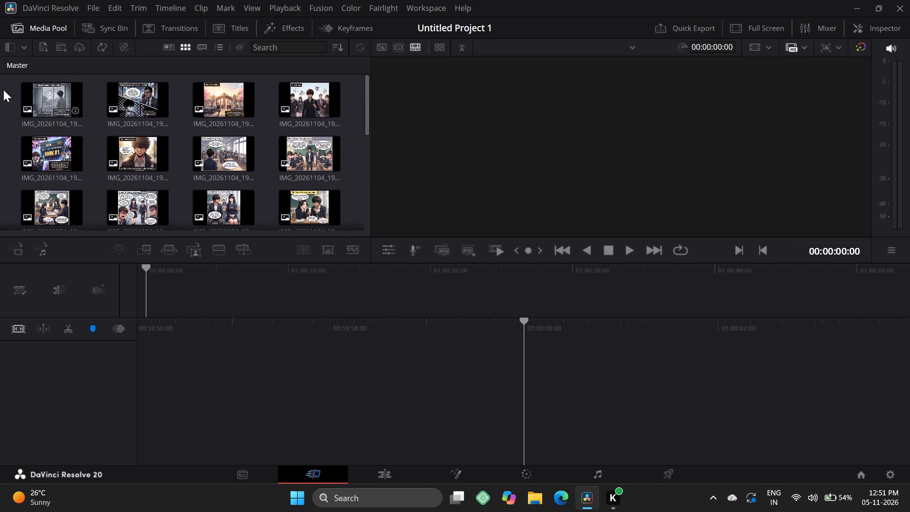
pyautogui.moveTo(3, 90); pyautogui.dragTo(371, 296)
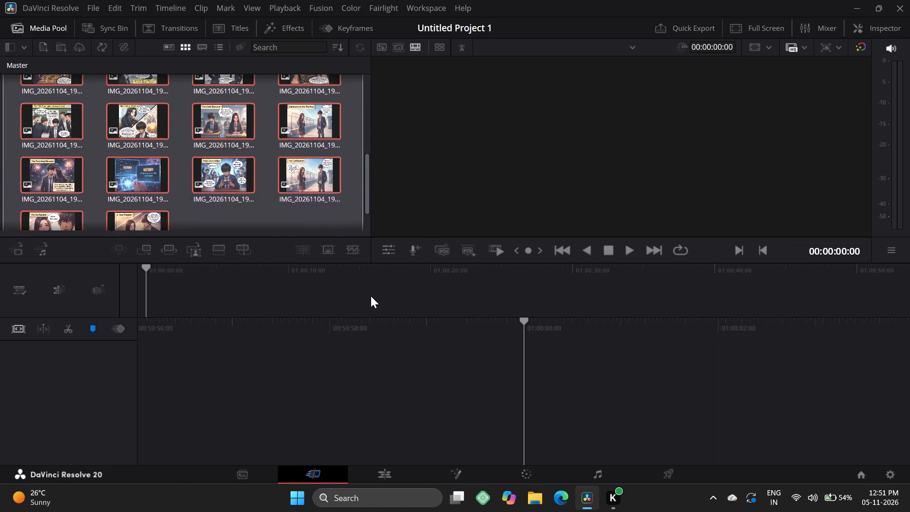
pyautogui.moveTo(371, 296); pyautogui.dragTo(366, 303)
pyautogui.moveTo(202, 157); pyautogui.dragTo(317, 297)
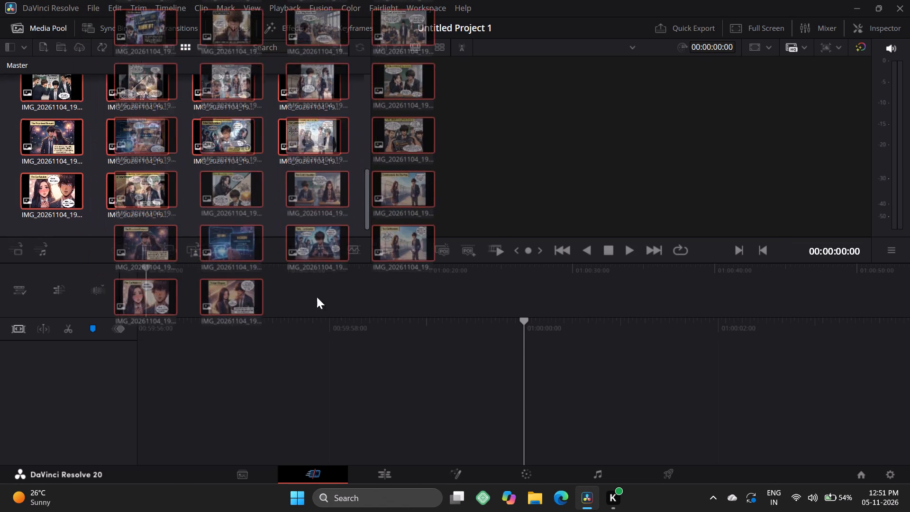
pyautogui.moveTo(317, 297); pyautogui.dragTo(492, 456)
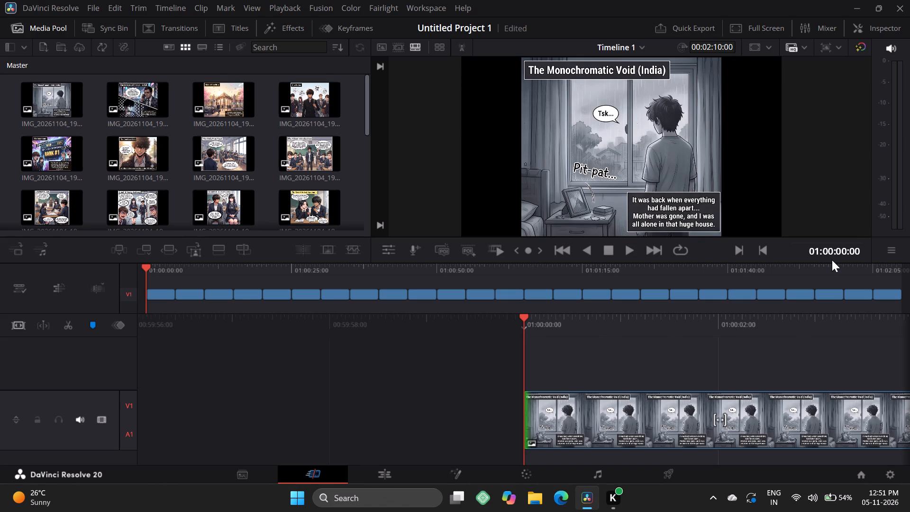
# Play Timeline 1 from its start and advance through the opening clips to check the order of the images.
pyautogui.click(627, 247)
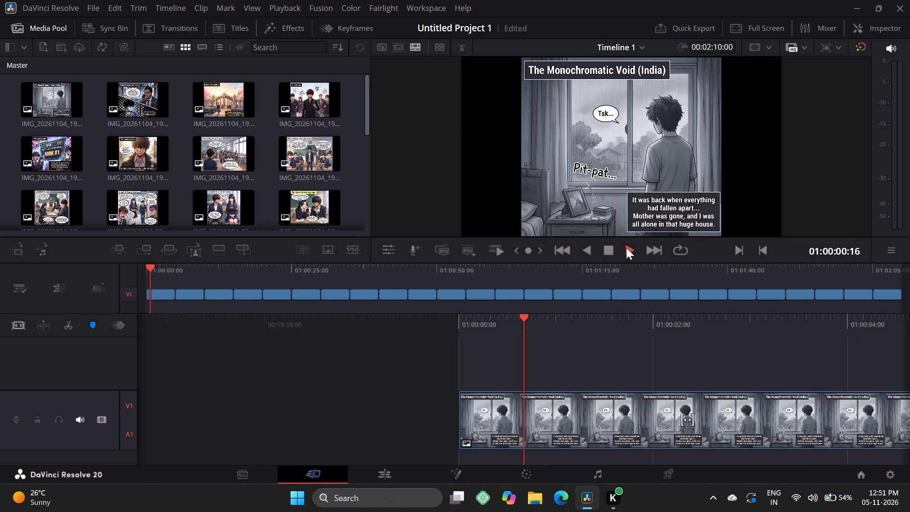
pyautogui.press('Right')
pyautogui.press('Right')
pyautogui.press('Right')
pyautogui.press('Right')
pyautogui.press('Right')
pyautogui.press('Right')
pyautogui.press('Right')
pyautogui.press('Right')
pyautogui.press('Right')
pyautogui.press('Right')
pyautogui.press('Right')
pyautogui.press('Right')
pyautogui.press('Right')
pyautogui.press('Right')
pyautogui.press('Right')
pyautogui.press('Right')
pyautogui.press('Right')
pyautogui.press('Right')
pyautogui.press('Right')
pyautogui.press('Right')
pyautogui.press('Right')
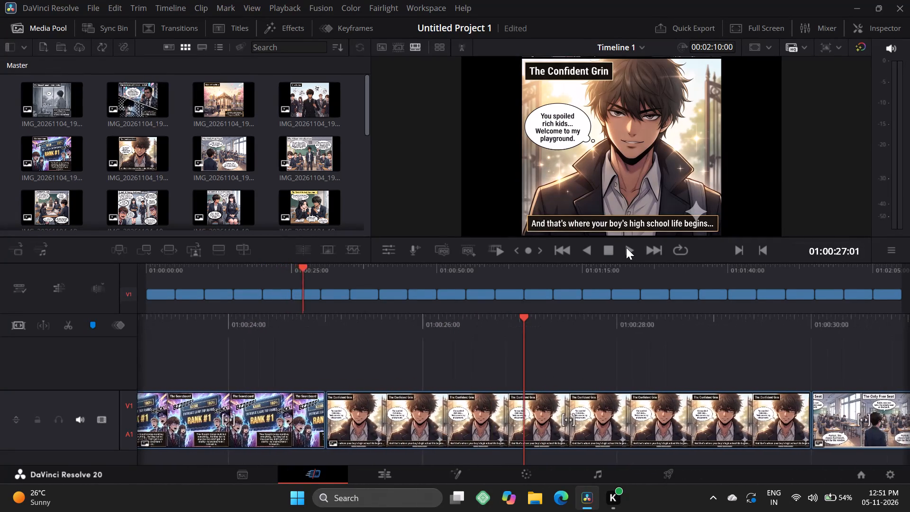
pyautogui.scroll(-2, 626, 248)
pyautogui.scroll(-3, 698, 400)
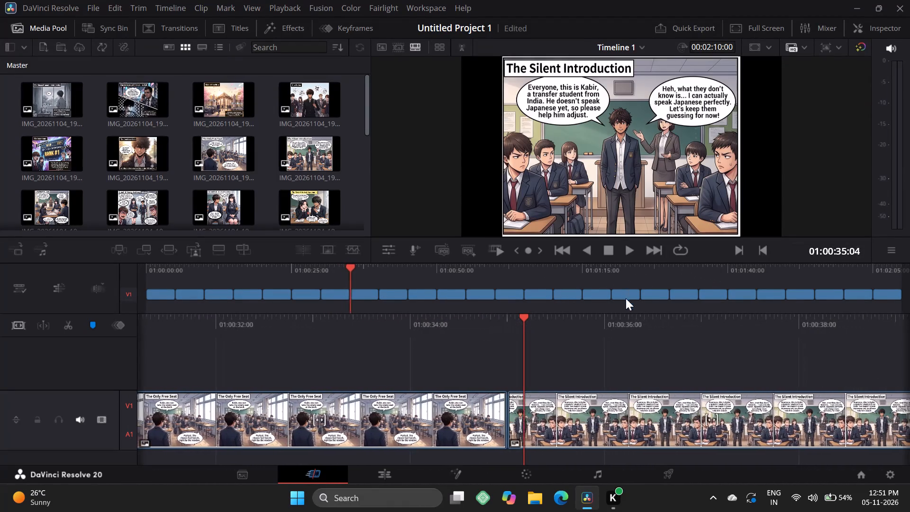
pyautogui.scroll(-7, 667, 316)
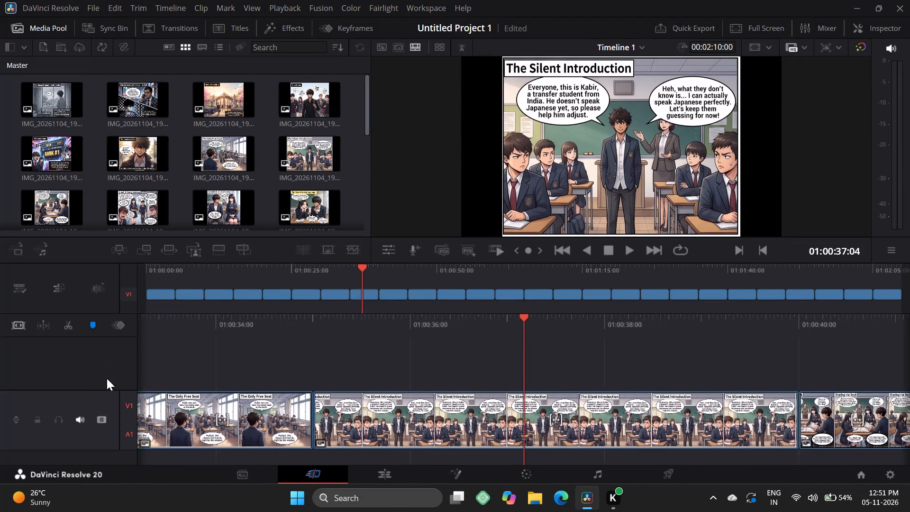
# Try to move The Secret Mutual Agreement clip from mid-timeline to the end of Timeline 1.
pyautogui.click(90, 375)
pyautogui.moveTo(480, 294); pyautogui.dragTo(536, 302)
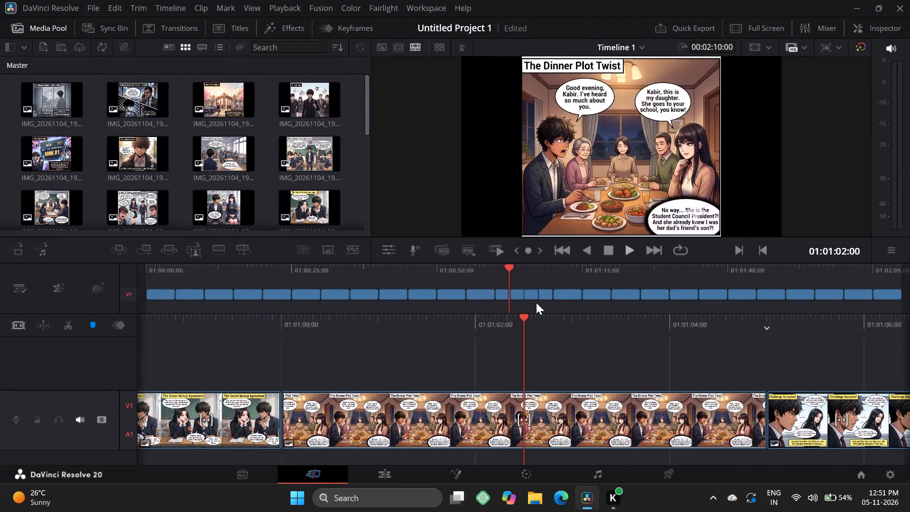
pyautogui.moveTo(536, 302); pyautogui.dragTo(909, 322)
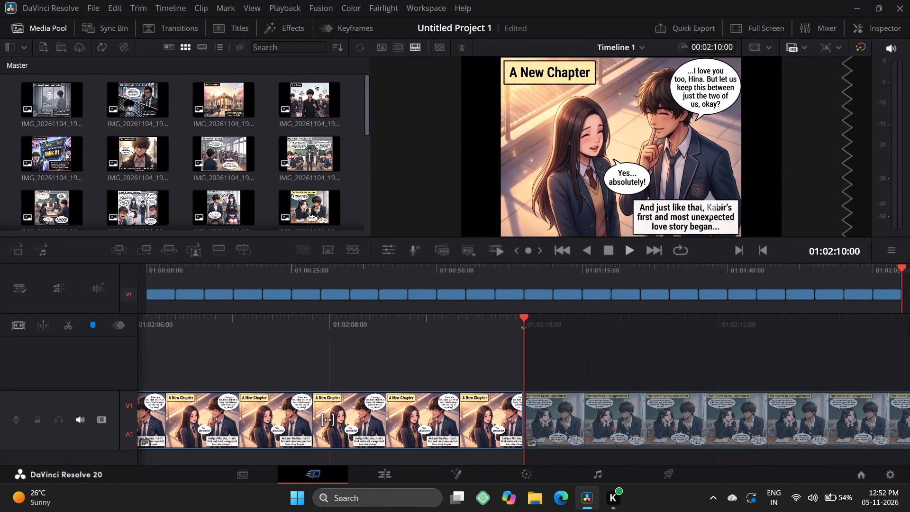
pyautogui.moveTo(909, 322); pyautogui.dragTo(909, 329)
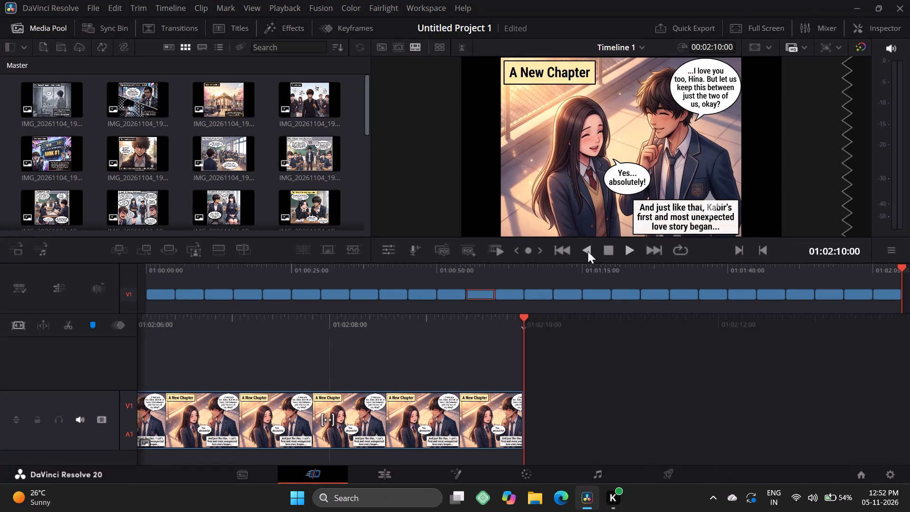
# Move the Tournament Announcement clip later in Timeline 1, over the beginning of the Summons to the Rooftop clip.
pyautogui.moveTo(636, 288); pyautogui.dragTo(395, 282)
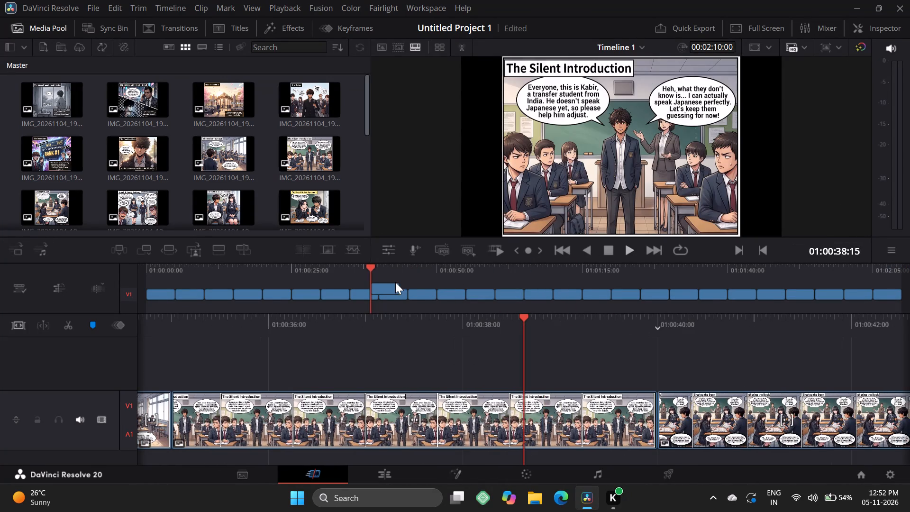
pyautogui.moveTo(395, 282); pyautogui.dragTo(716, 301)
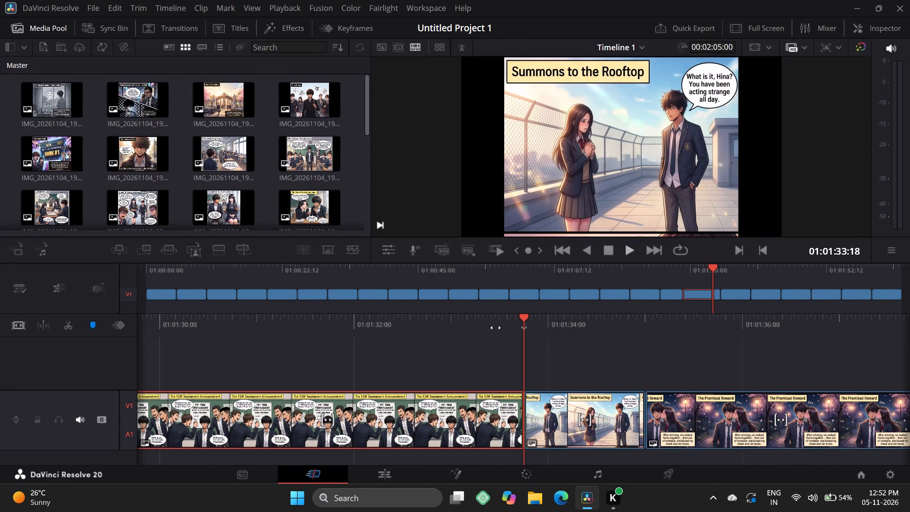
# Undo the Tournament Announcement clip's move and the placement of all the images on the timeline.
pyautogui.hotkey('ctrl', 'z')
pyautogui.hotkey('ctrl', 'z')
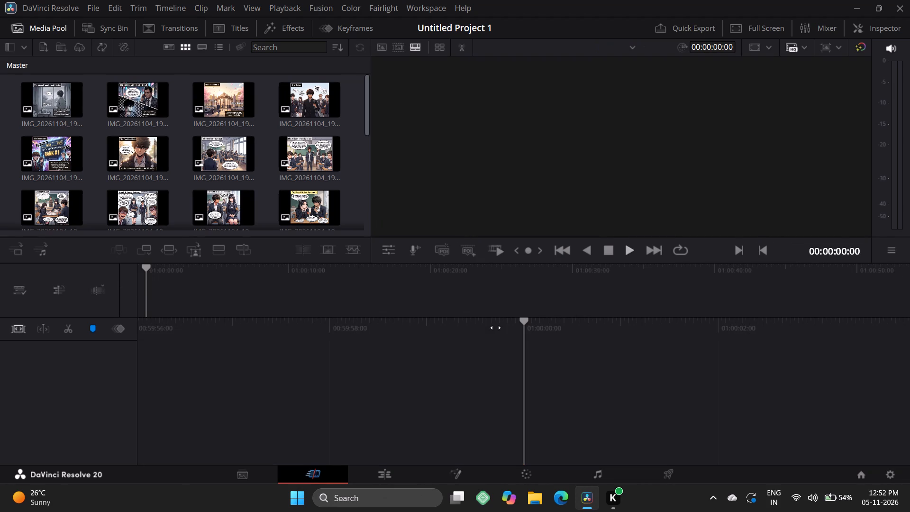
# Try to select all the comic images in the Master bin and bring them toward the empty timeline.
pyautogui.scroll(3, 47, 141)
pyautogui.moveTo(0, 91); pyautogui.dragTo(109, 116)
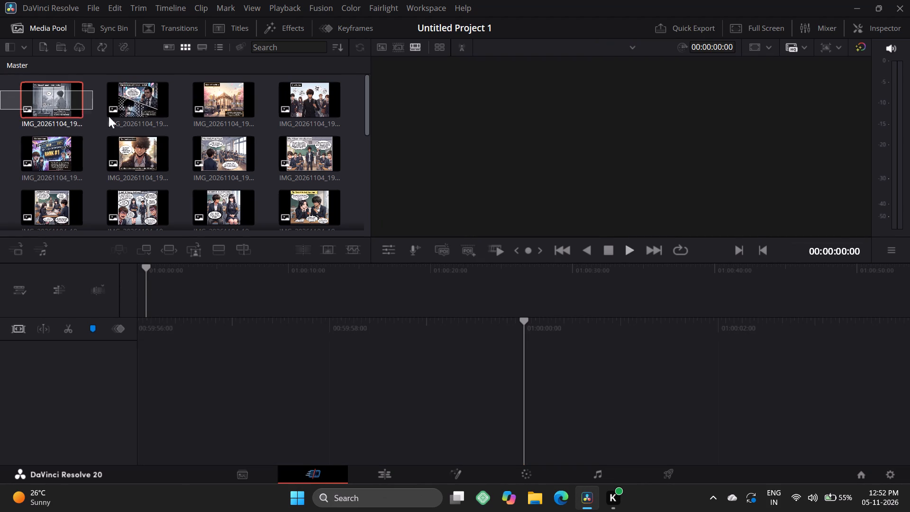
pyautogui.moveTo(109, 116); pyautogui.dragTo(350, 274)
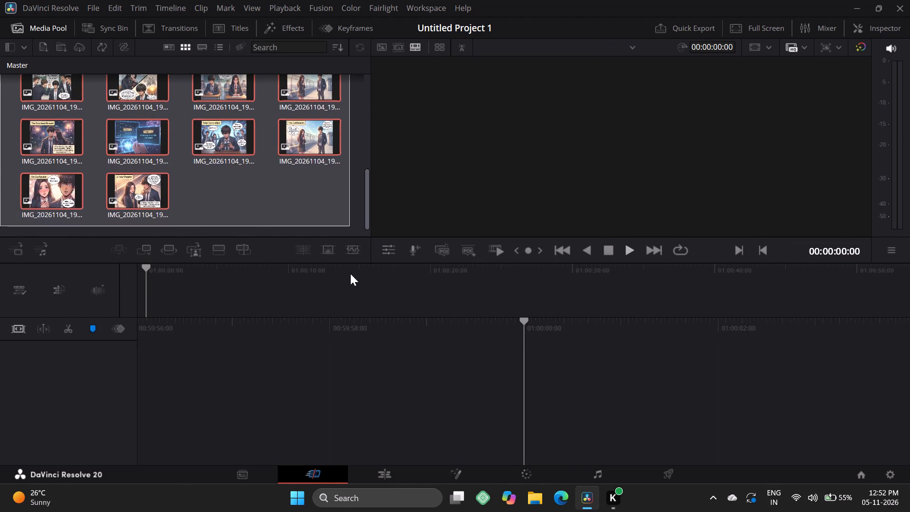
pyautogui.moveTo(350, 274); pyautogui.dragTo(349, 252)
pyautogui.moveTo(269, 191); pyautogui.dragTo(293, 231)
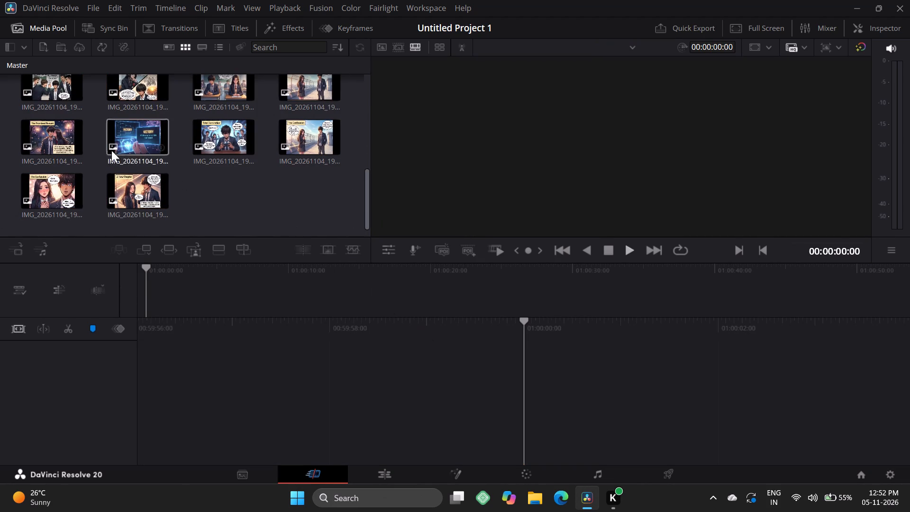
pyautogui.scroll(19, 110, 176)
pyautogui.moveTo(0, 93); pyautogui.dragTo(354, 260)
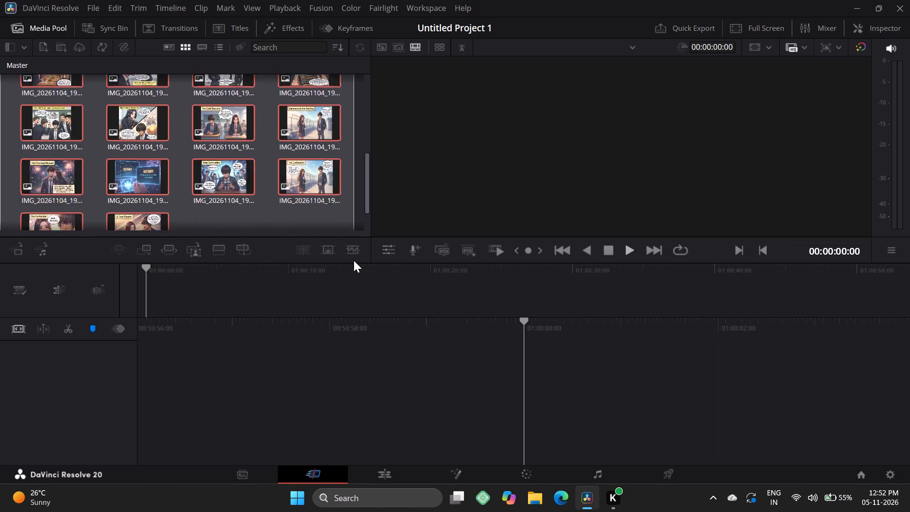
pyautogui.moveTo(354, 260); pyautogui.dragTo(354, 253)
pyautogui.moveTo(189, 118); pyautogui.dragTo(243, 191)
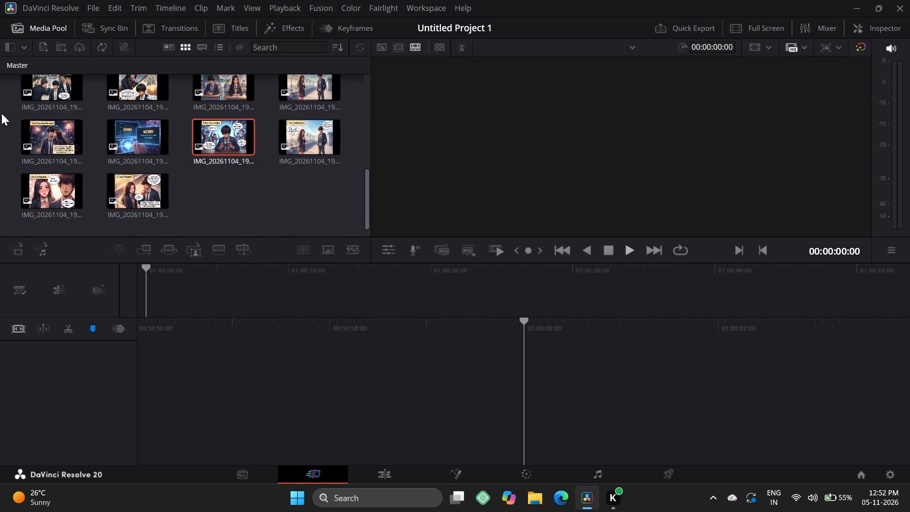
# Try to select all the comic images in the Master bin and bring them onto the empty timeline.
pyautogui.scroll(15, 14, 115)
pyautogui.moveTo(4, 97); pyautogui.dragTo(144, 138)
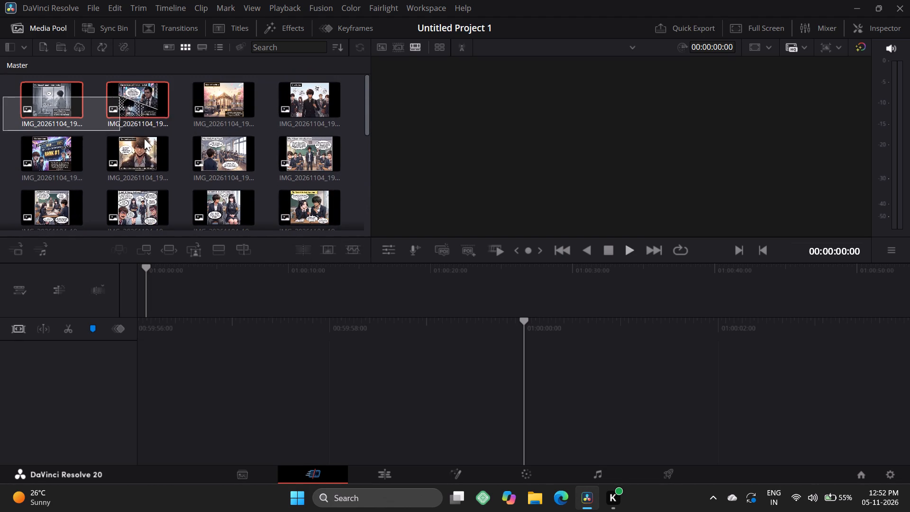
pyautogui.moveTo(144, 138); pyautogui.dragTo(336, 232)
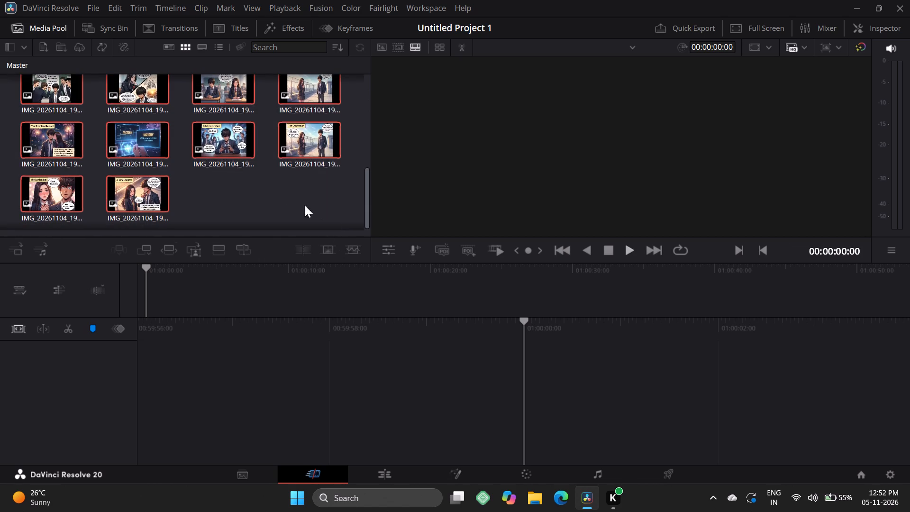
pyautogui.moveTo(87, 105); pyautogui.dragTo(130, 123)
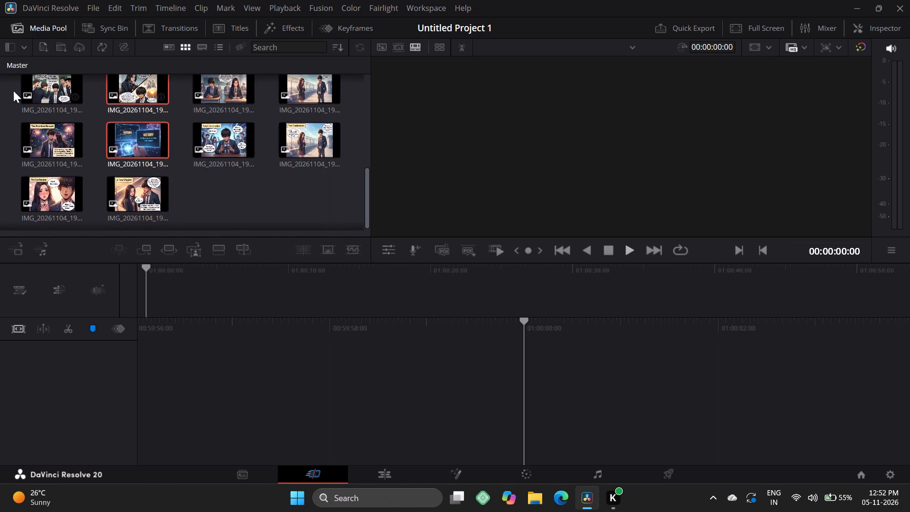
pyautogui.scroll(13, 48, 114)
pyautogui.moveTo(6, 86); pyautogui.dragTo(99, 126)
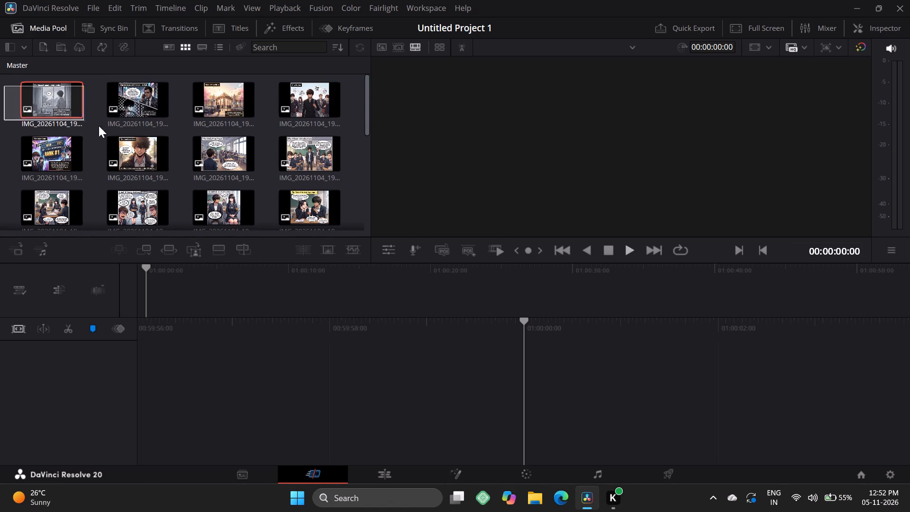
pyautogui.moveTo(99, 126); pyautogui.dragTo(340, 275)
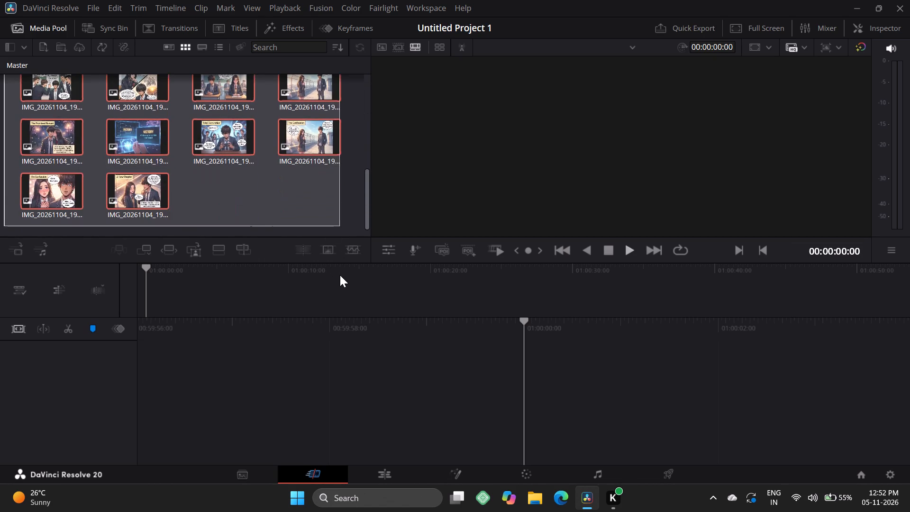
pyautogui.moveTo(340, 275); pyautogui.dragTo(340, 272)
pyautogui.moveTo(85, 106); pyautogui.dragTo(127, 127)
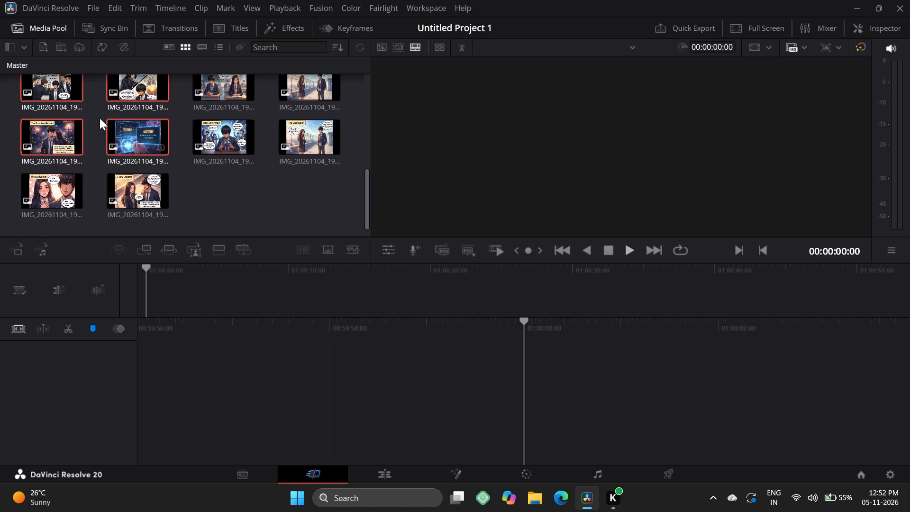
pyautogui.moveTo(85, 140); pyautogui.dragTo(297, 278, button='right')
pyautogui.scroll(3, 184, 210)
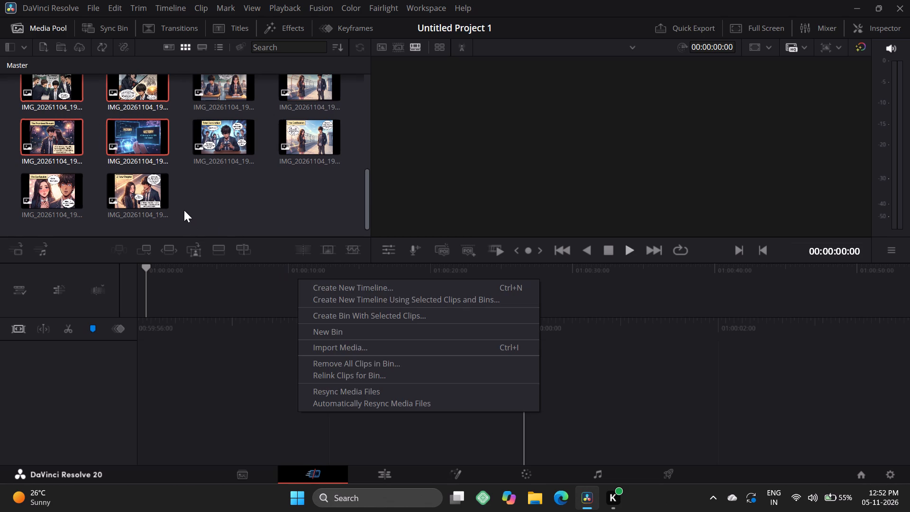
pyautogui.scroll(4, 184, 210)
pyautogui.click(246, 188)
# Select all the comic images in the Master bin and place them together on the empty timeline.
pyautogui.scroll(13, 168, 186)
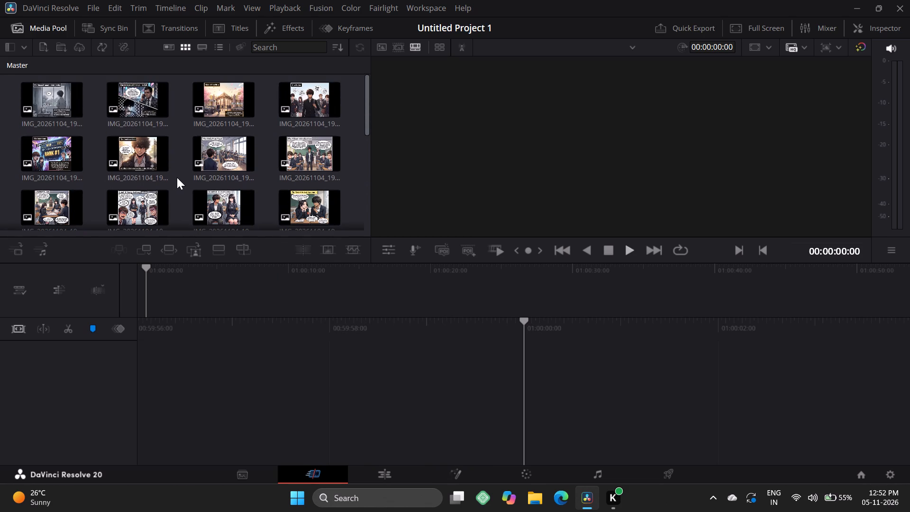
pyautogui.scroll(4, 177, 177)
pyautogui.moveTo(5, 88); pyautogui.dragTo(352, 283)
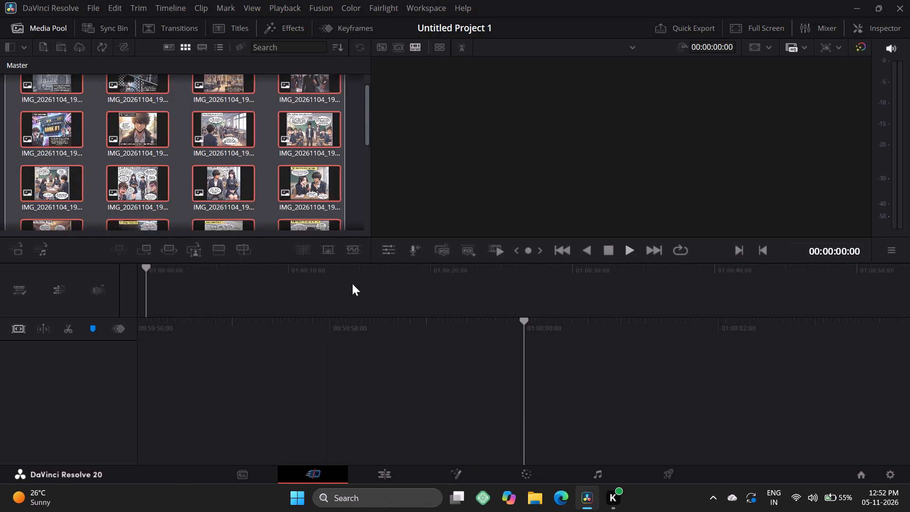
pyautogui.moveTo(352, 283); pyautogui.dragTo(362, 315)
pyautogui.moveTo(227, 139); pyautogui.dragTo(405, 370)
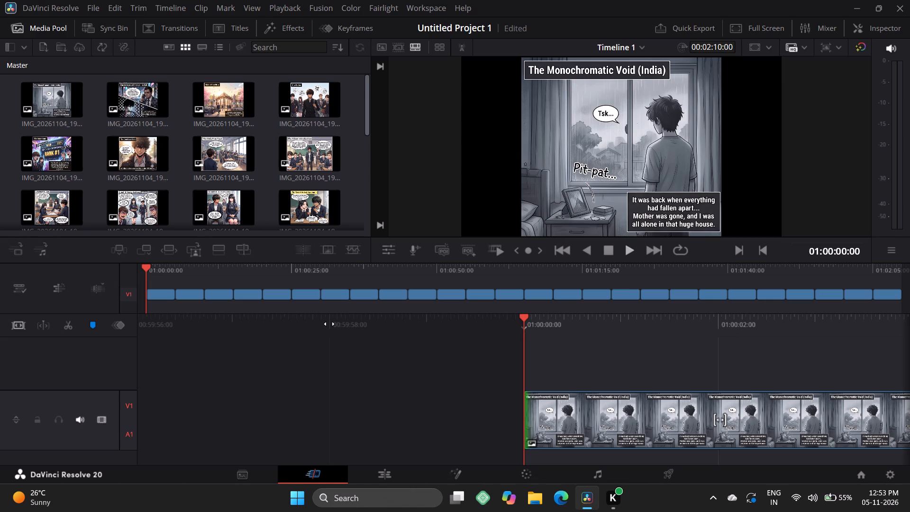
# Review the clip order on Timeline 1 from The Monochromatic Void through to the Academics: The Flex clip.
pyautogui.click(605, 244)
pyautogui.click(607, 246)
pyautogui.click(607, 246)
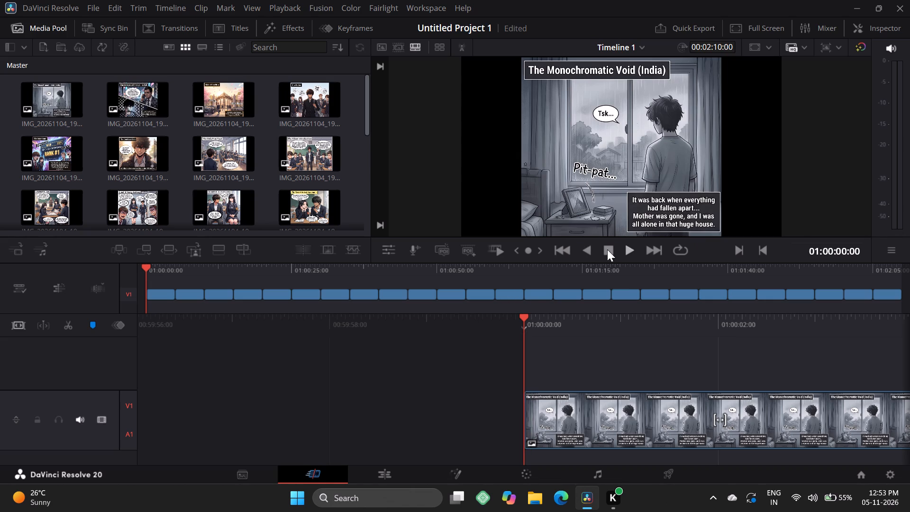
pyautogui.click(643, 257)
pyautogui.click(627, 252)
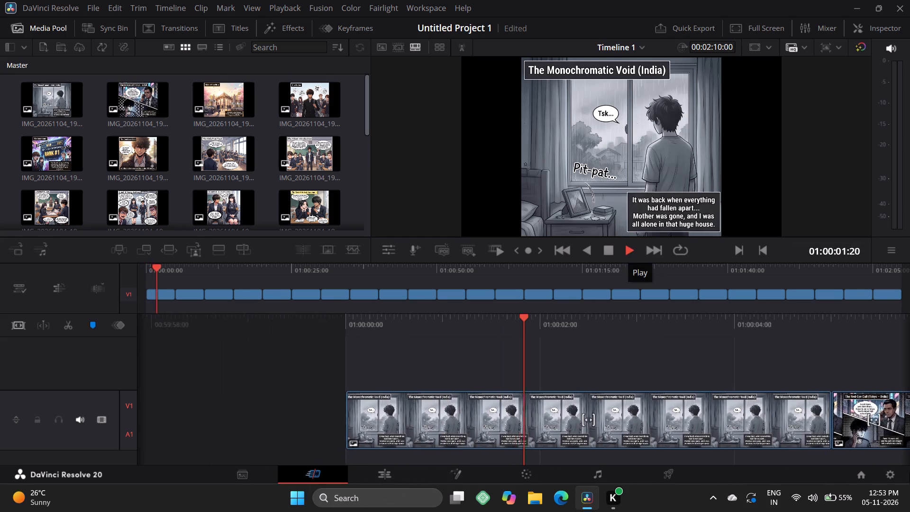
pyautogui.moveTo(885, 473); pyautogui.dragTo(728, 495)
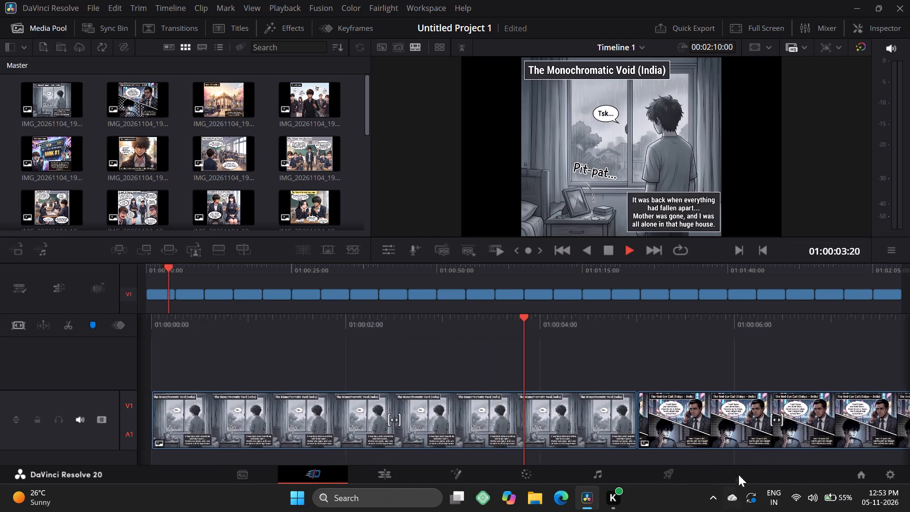
pyautogui.press('Right')
pyautogui.press('Right')
pyautogui.press('Right')
pyautogui.press('Right')
pyautogui.press('Right')
pyautogui.press('Right')
pyautogui.press('Right')
pyautogui.press('Right')
pyautogui.press('Right')
pyautogui.press('Right')
pyautogui.press('Right')
pyautogui.press('Right')
pyautogui.press('Right')
pyautogui.press('Right')
pyautogui.press('Right')
pyautogui.press('Right')
pyautogui.press('Right')
pyautogui.press('Right')
pyautogui.press('Right')
pyautogui.press('Right')
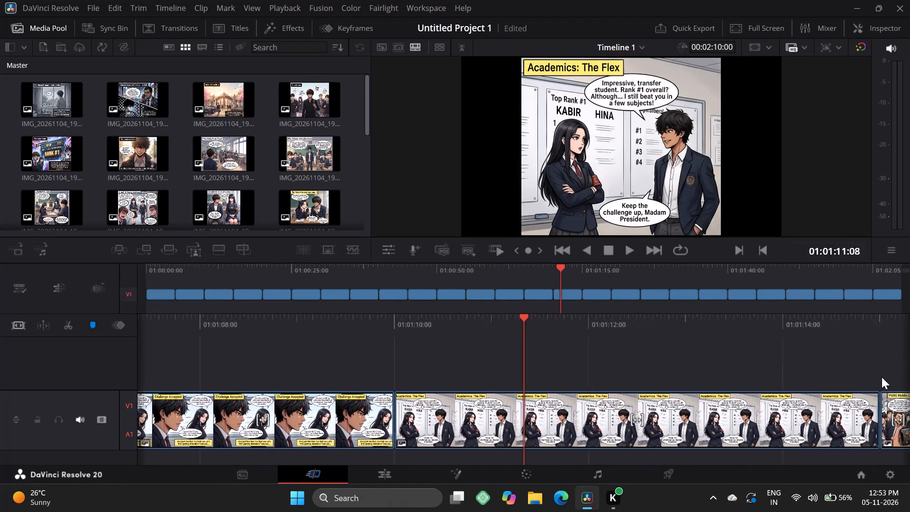
# Check the clip order on Timeline 1 from Academics: The Flex through PUBG Mobile Caught on Camera to the tournament Victory clip.
pyautogui.moveTo(886, 374); pyautogui.dragTo(850, 375)
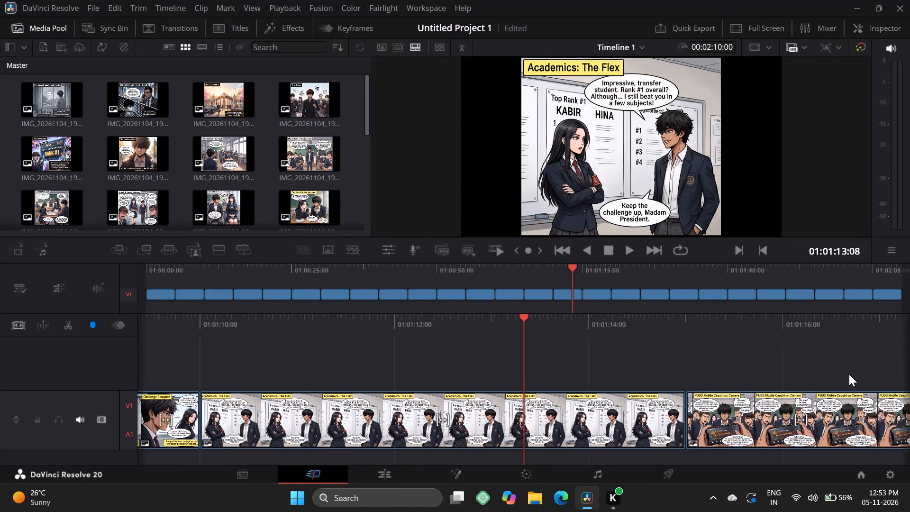
pyautogui.scroll(-5, 904, 293)
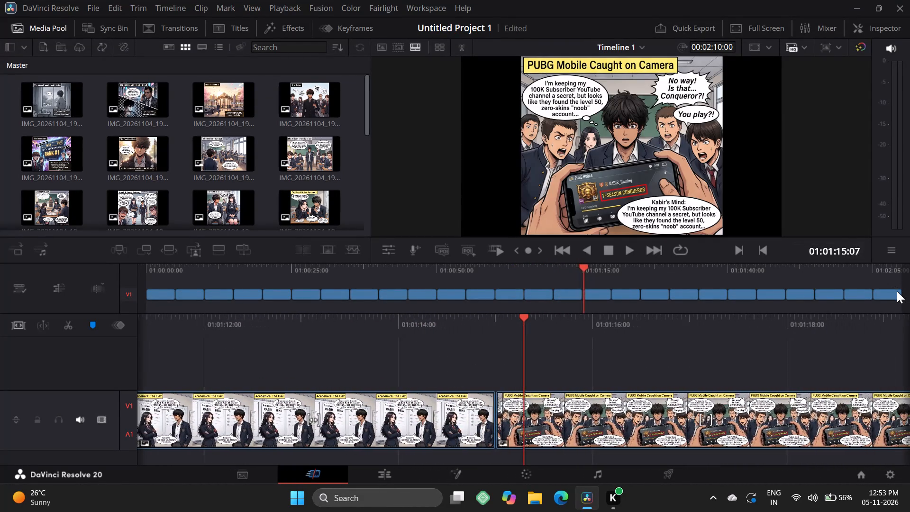
pyautogui.scroll(-4, 897, 291)
pyautogui.scroll(-3, 812, 290)
pyautogui.scroll(-1, 774, 303)
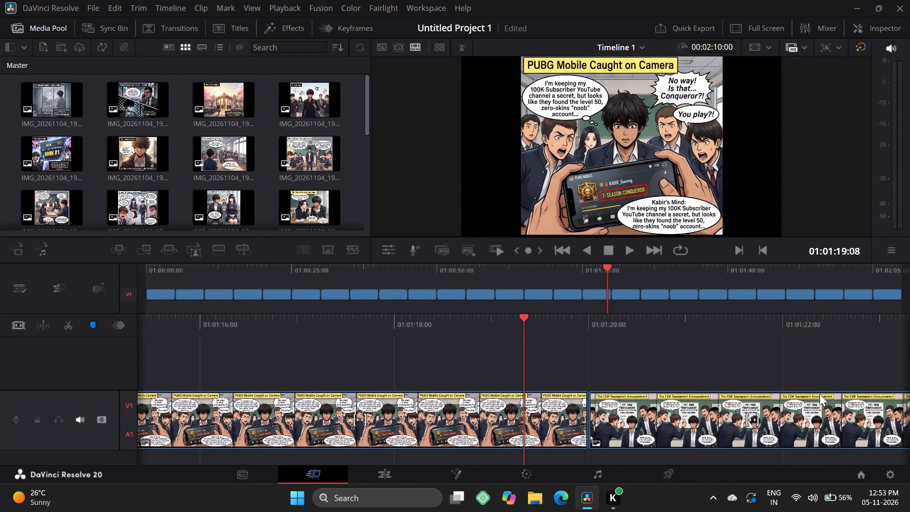
pyautogui.press('Right')
pyautogui.press('Right')
pyautogui.press('Right')
pyautogui.press('Right')
pyautogui.press('Right')
pyautogui.press('Right')
pyautogui.press('Right')
pyautogui.press('Right')
pyautogui.press('Right')
pyautogui.press('Right')
pyautogui.press('Right')
pyautogui.press('Right')
pyautogui.press('Right')
pyautogui.press('Right')
pyautogui.press('Right')
pyautogui.press('Right')
pyautogui.press('Right')
pyautogui.press('Right')
pyautogui.press('Right')
pyautogui.press('Right')
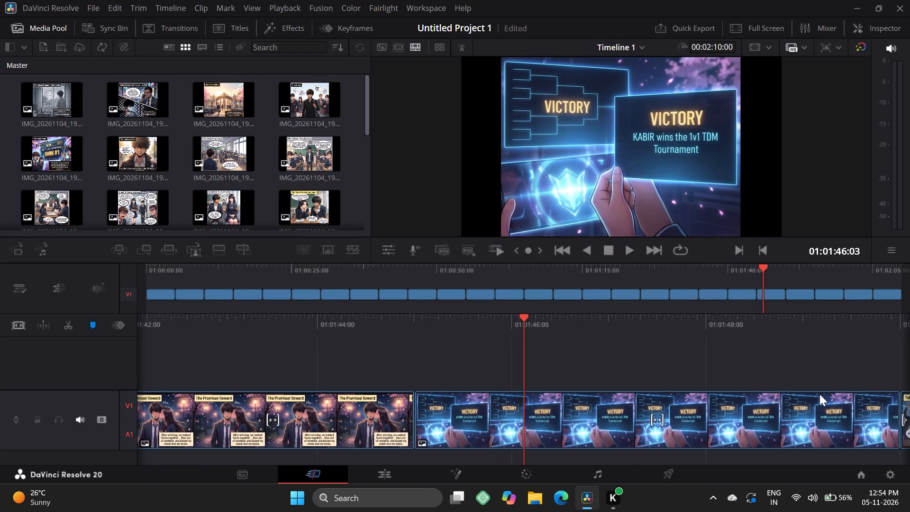
# Check the clip order on Timeline 1 from the tournament Victory clip through Total Domination and The Confession to A New Chapter.
pyautogui.press('Left')
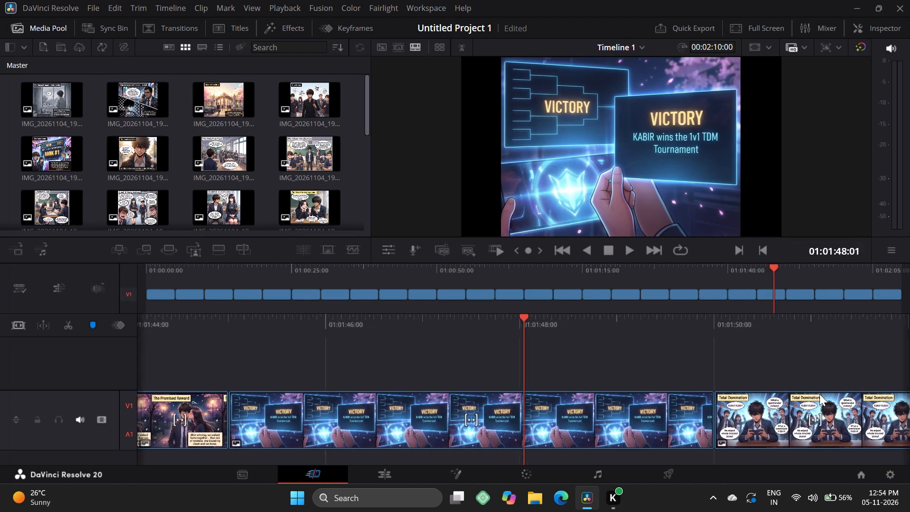
pyautogui.press('Right')
pyautogui.press('Right')
pyautogui.press('Right')
pyautogui.press('Right')
pyautogui.press('Right')
pyautogui.press('Right')
pyautogui.press('Right')
pyautogui.press('Right')
pyautogui.press('Right')
pyautogui.press('Right')
pyautogui.press('Right')
pyautogui.press('Right')
pyautogui.press('Right')
pyautogui.press('Right')
pyautogui.press('Right')
pyautogui.press('Right')
pyautogui.press('Right')
pyautogui.press('Right')
pyautogui.press('Right')
pyautogui.press('Right')
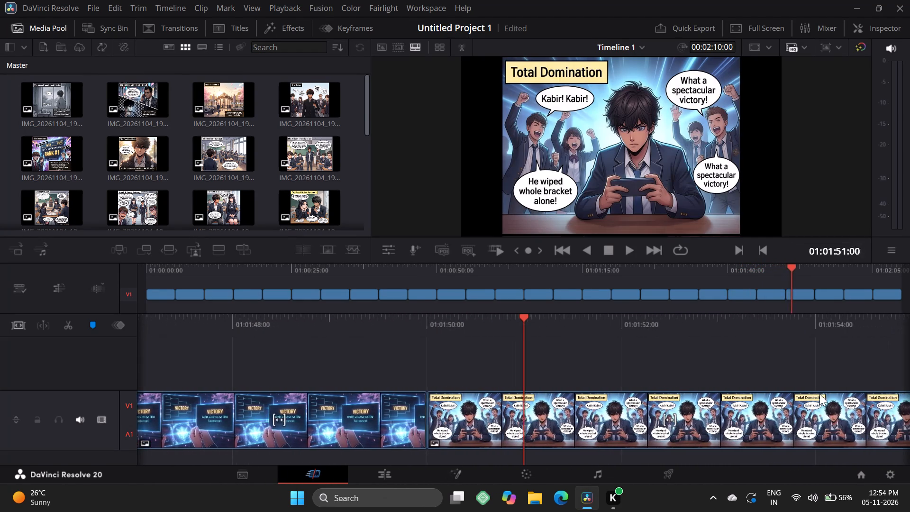
pyautogui.press('Right')
pyautogui.press('Right')
pyautogui.press('Right')
pyautogui.press('Right')
pyautogui.press('Right')
pyautogui.press('Right')
pyautogui.press('Right')
pyautogui.press('Right')
pyautogui.press('Right')
pyautogui.press('Right')
pyautogui.press('Right')
pyautogui.press('Right')
pyautogui.press('Right')
pyautogui.press('Right')
pyautogui.press('Right')
pyautogui.press('Right')
pyautogui.press('Right')
pyautogui.press('Right')
pyautogui.press('Right')
pyautogui.press('Right')
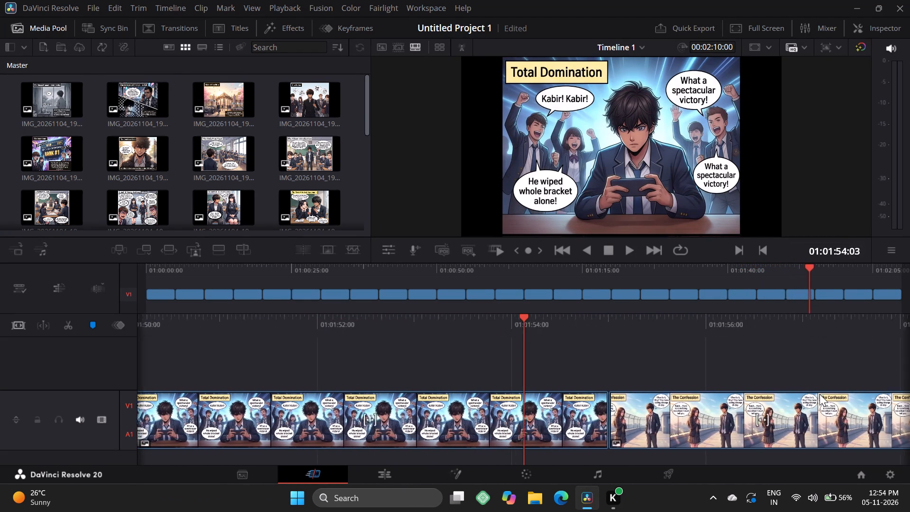
pyautogui.press('Right')
pyautogui.press('Right')
pyautogui.press('Right')
pyautogui.press('Right')
pyautogui.press('Right')
pyautogui.press('Right')
pyautogui.press('Right')
pyautogui.press('Right')
pyautogui.press('Right')
pyautogui.press('Right')
pyautogui.press('Right')
pyautogui.press('Right')
pyautogui.press('Right')
pyautogui.press('Right')
pyautogui.press('Right')
pyautogui.press('Right')
pyautogui.press('Right')
pyautogui.press('Right')
pyautogui.press('Right')
pyautogui.press('Right')
pyautogui.press('Right')
pyautogui.press('Right')
pyautogui.press('Right')
pyautogui.press('Right')
pyautogui.press('Right')
pyautogui.press('Right')
pyautogui.press('Right')
pyautogui.press('Right')
pyautogui.press('Right')
pyautogui.press('Right')
pyautogui.press('Right')
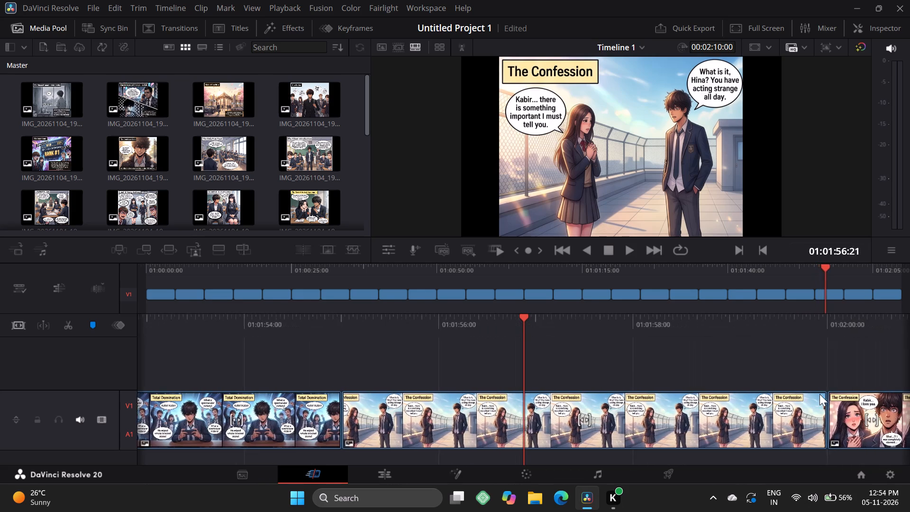
pyautogui.press('Right')
pyautogui.press('Right')
pyautogui.press('Right')
pyautogui.press('Right')
pyautogui.press('Right')
pyautogui.press('Right')
pyautogui.press('Right')
pyautogui.press('Right')
pyautogui.press('Right')
pyautogui.press('Right')
pyautogui.press('Right')
pyautogui.press('Right')
pyautogui.press('Right')
pyautogui.press('Right')
pyautogui.press('Right')
pyautogui.press('Right')
pyautogui.press('Right')
pyautogui.press('Right')
pyautogui.press('Right')
pyautogui.press('Right')
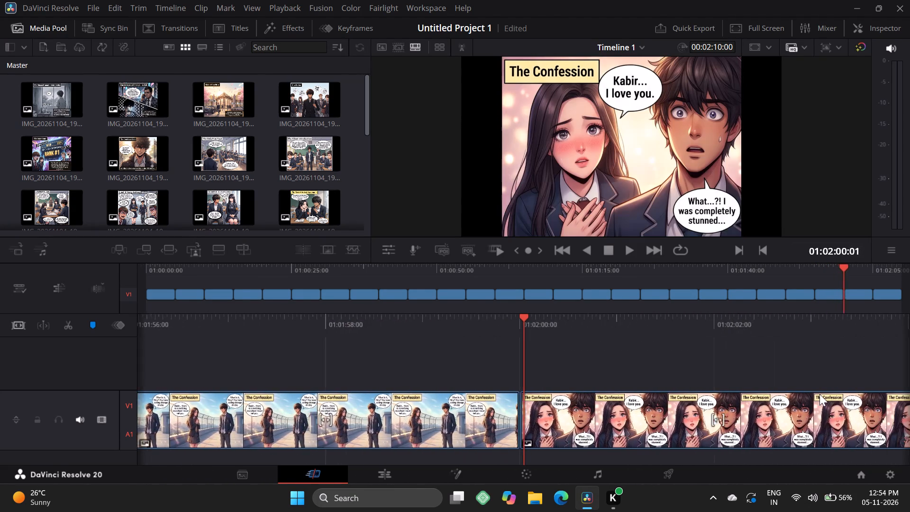
pyautogui.press('Right')
pyautogui.press('Right')
pyautogui.press('Right')
pyautogui.press('Right')
pyautogui.press('Right')
pyautogui.press('Right')
pyautogui.press('Right')
pyautogui.press('Right')
pyautogui.press('Right')
pyautogui.press('Right')
pyautogui.press('Right')
pyautogui.press('Right')
pyautogui.press('Right')
pyautogui.press('Right')
pyautogui.press('Right')
pyautogui.press('Right')
pyautogui.press('Right')
pyautogui.press('Right')
pyautogui.press('Right')
pyautogui.press('Right')
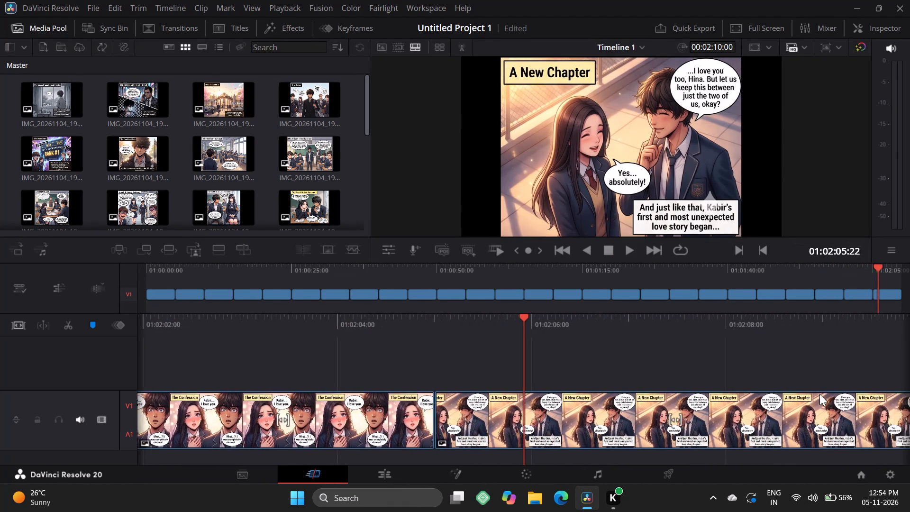
pyautogui.press('Right')
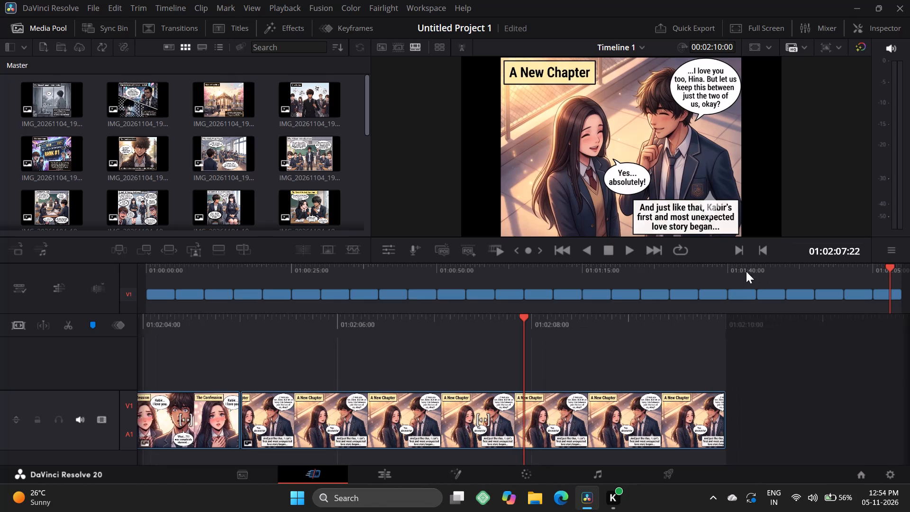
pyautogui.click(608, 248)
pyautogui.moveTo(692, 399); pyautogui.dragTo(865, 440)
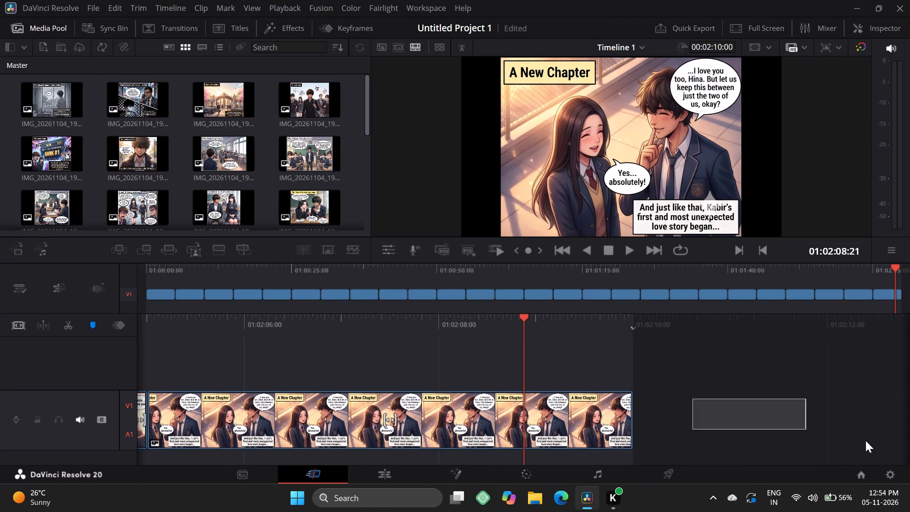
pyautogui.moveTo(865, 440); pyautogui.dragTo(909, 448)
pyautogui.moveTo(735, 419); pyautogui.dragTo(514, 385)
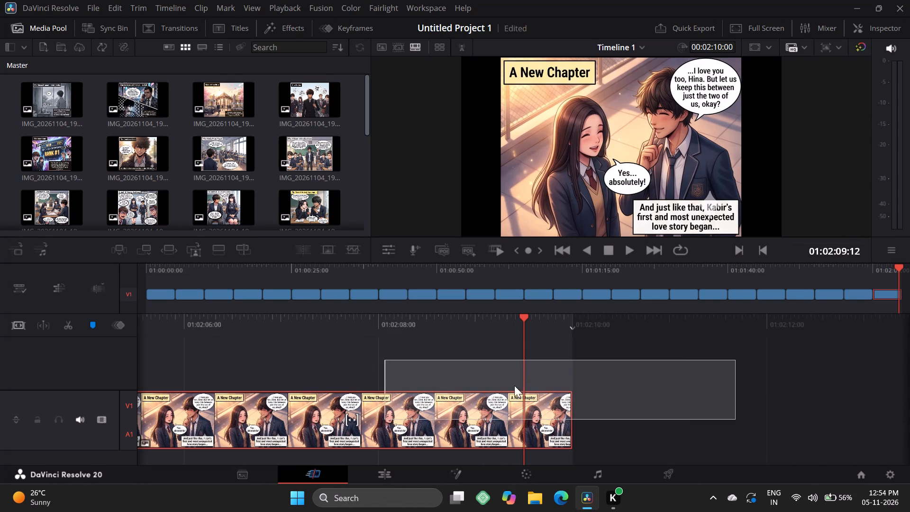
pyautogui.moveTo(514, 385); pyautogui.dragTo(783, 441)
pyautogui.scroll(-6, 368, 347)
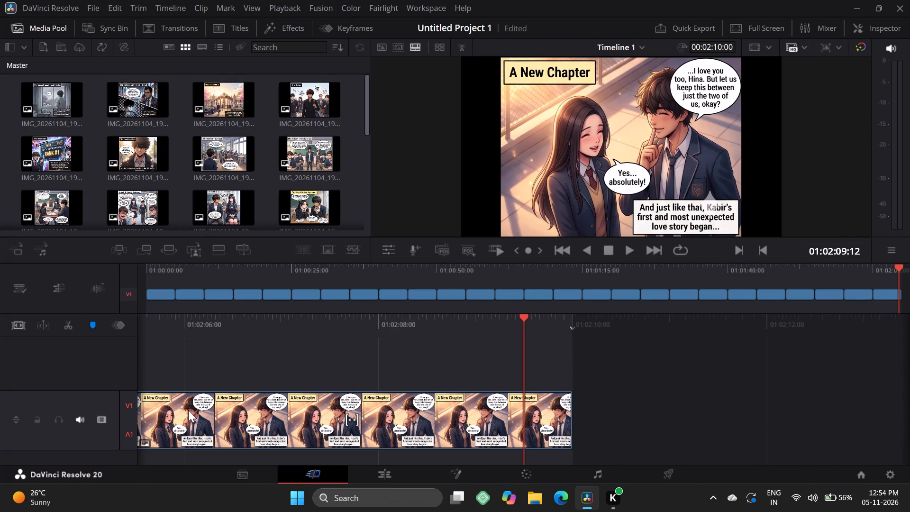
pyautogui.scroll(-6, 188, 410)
# Review the clips on Timeline 1 backwards from A New Chapter through The Promised Reward to Questions & Memories.
pyautogui.moveTo(155, 332); pyautogui.dragTo(303, 381)
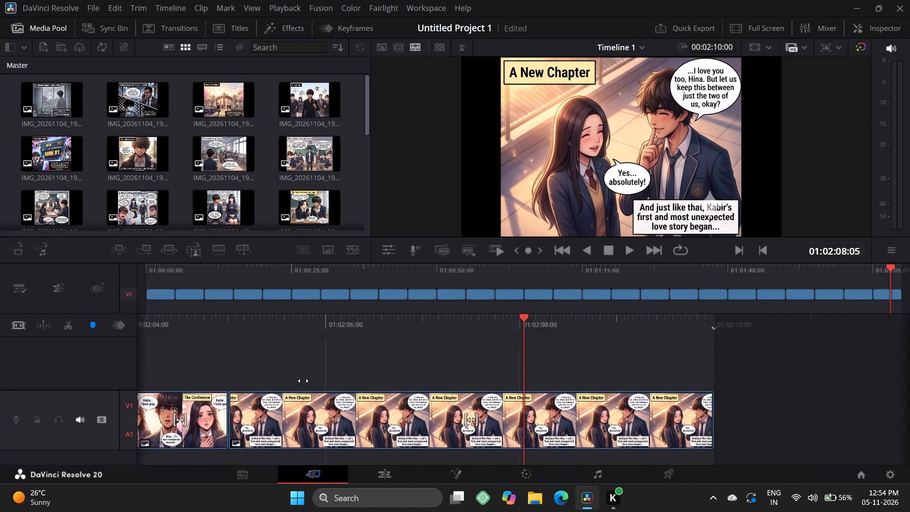
pyautogui.moveTo(303, 381); pyautogui.dragTo(908, 511)
pyautogui.moveTo(359, 353); pyautogui.dragTo(511, 382)
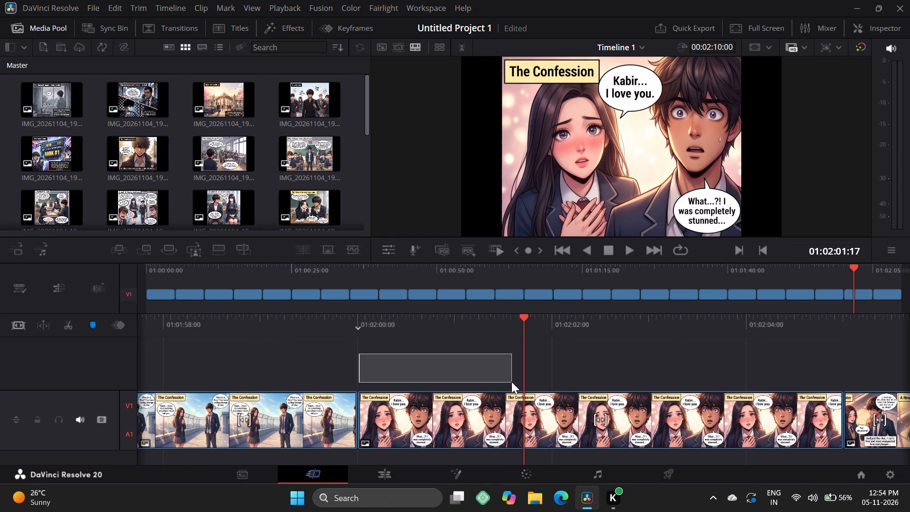
pyautogui.moveTo(511, 382); pyautogui.dragTo(495, 378)
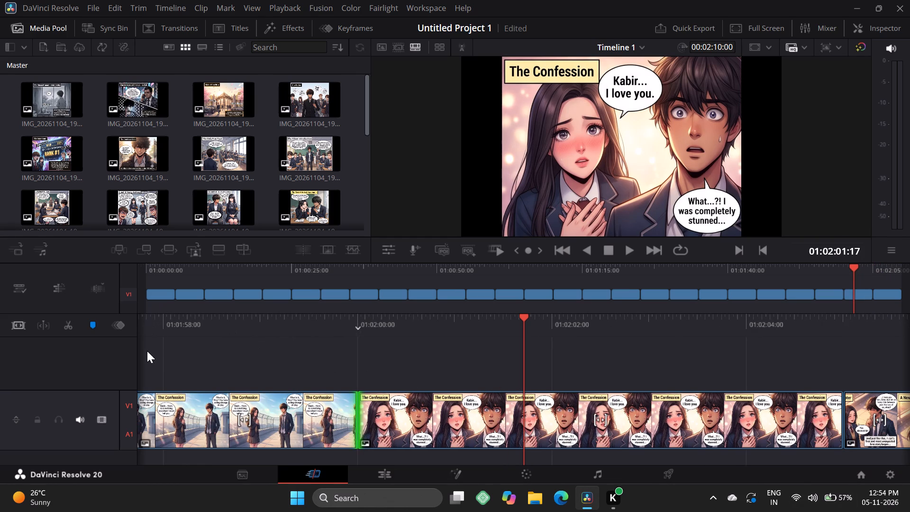
pyautogui.moveTo(165, 332); pyautogui.dragTo(291, 360)
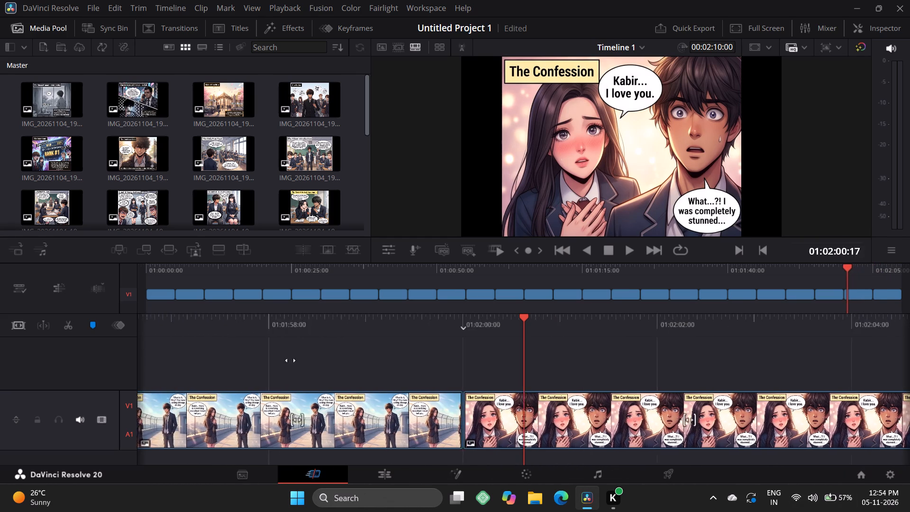
pyautogui.moveTo(291, 360); pyautogui.dragTo(903, 511)
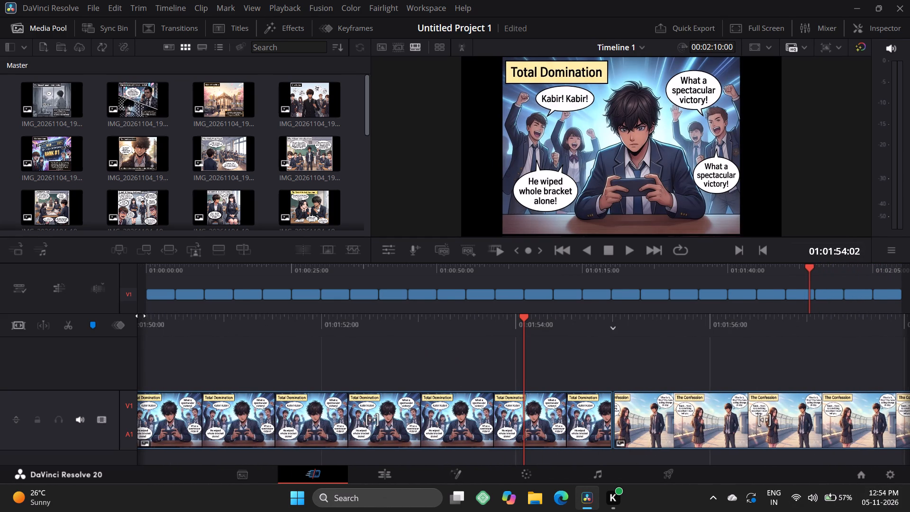
pyautogui.moveTo(320, 333); pyautogui.dragTo(842, 439)
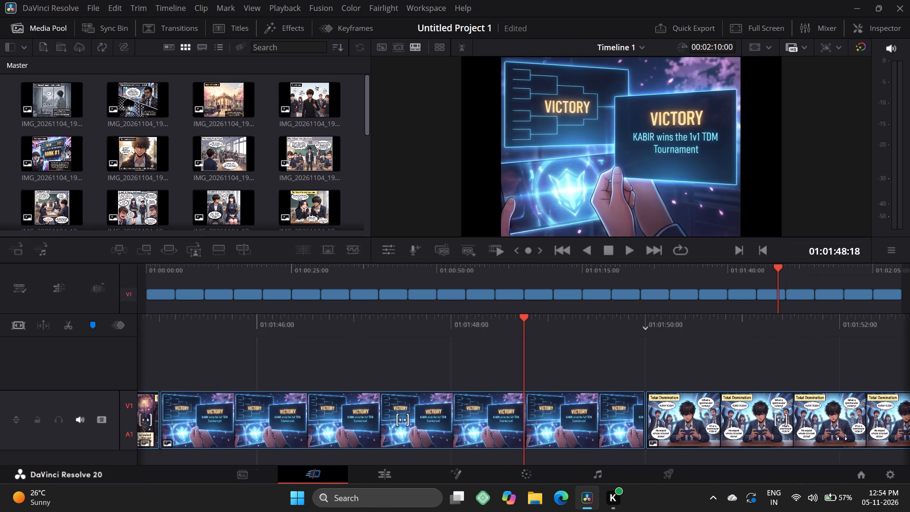
pyautogui.moveTo(842, 439); pyautogui.dragTo(909, 508)
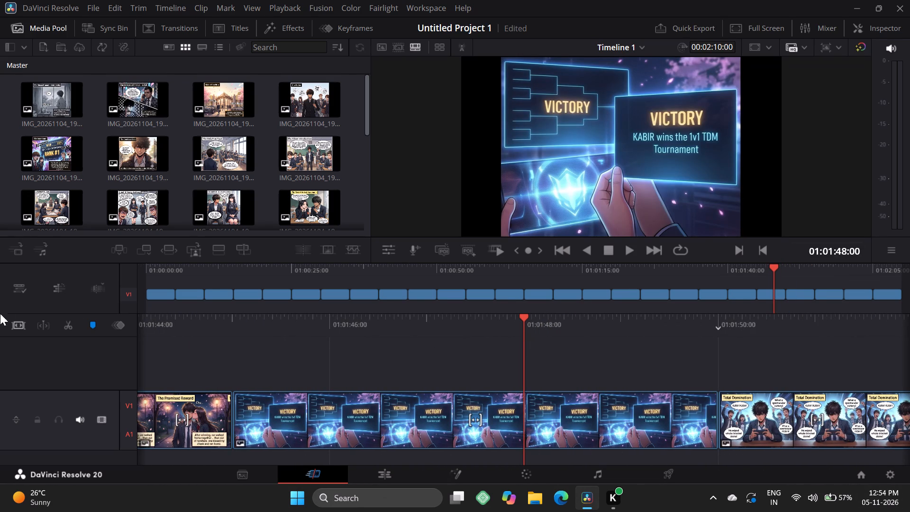
pyautogui.moveTo(335, 322); pyautogui.dragTo(335, 321)
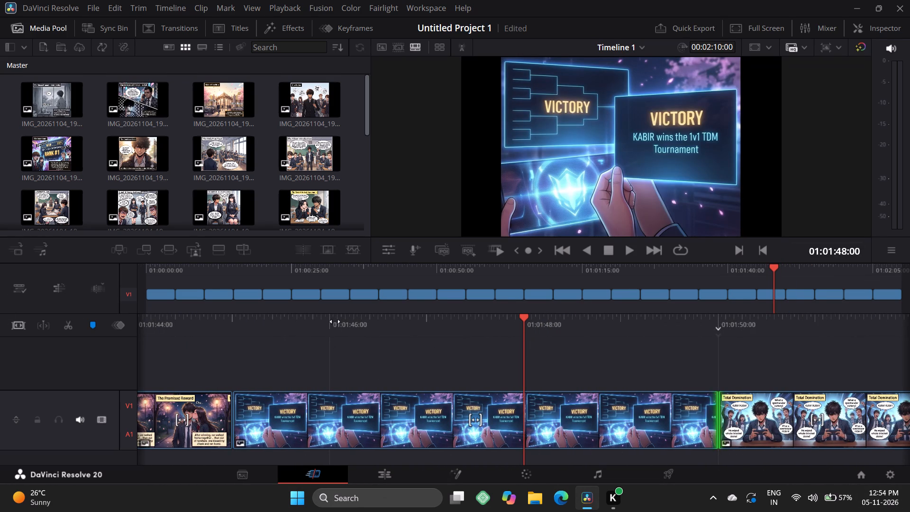
pyautogui.moveTo(335, 321); pyautogui.dragTo(901, 436)
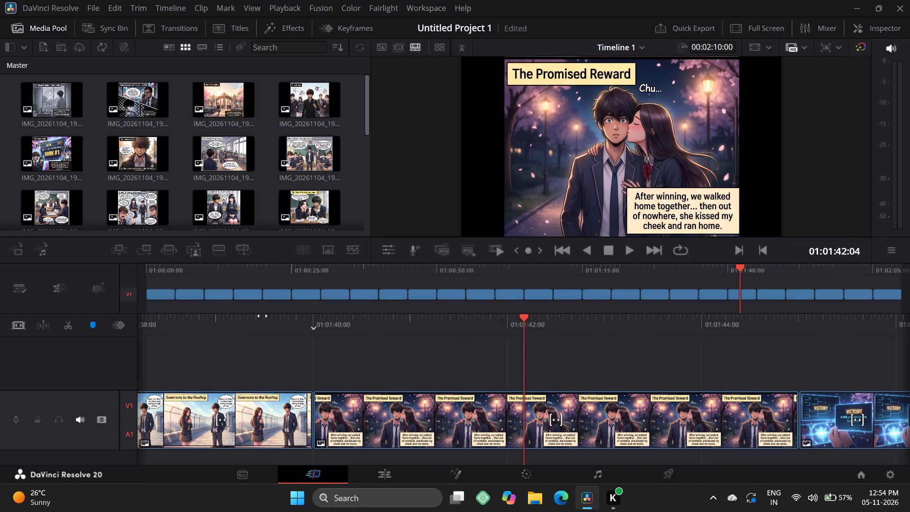
pyautogui.moveTo(259, 319); pyautogui.dragTo(661, 400)
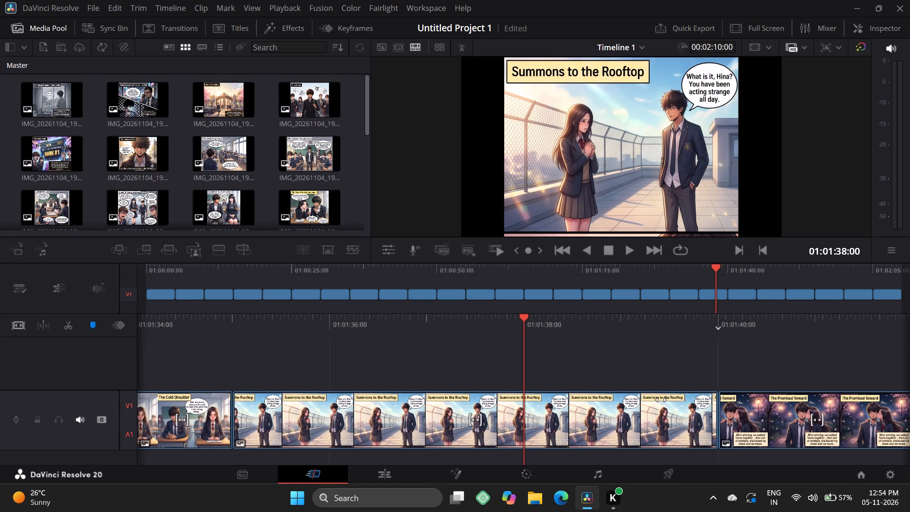
pyautogui.moveTo(661, 400); pyautogui.dragTo(665, 400)
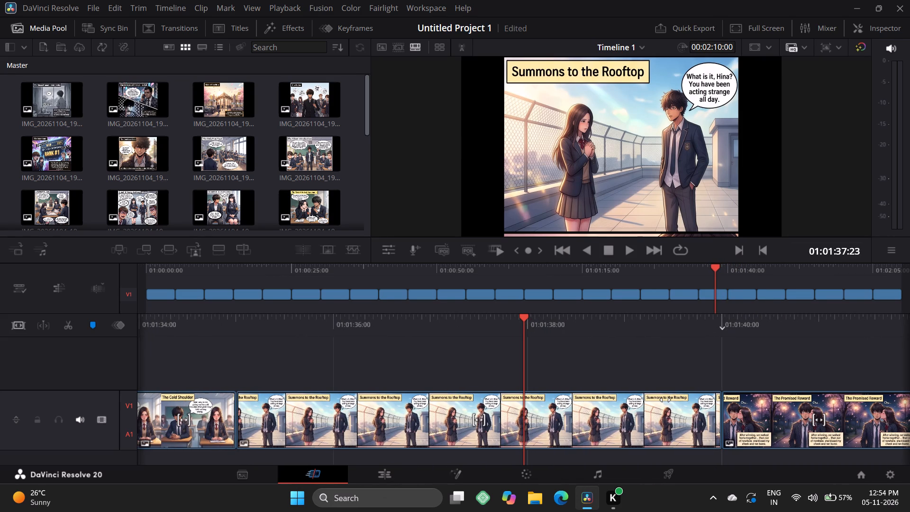
pyautogui.moveTo(665, 400); pyautogui.dragTo(665, 400)
pyautogui.moveTo(320, 326); pyautogui.dragTo(697, 401)
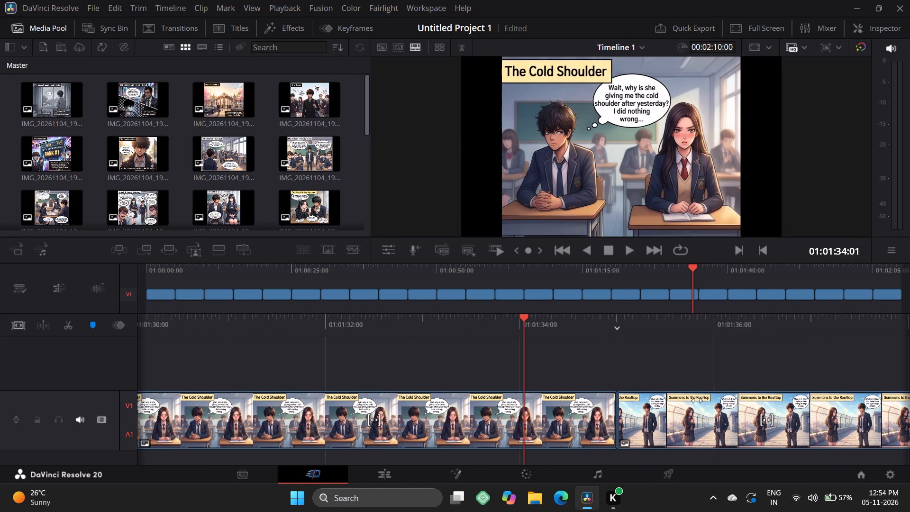
pyautogui.moveTo(697, 401); pyautogui.dragTo(696, 400)
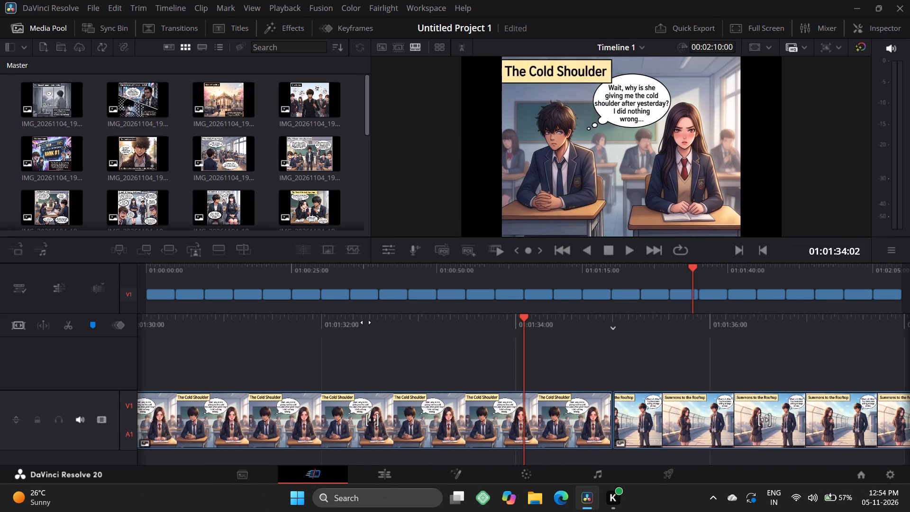
pyautogui.moveTo(366, 322); pyautogui.dragTo(675, 384)
pyautogui.moveTo(378, 328); pyautogui.dragTo(664, 384)
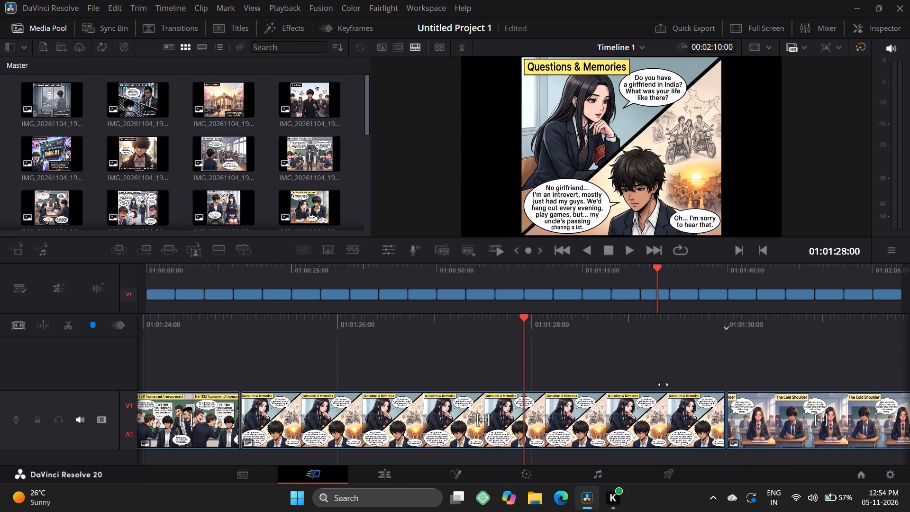
pyautogui.moveTo(664, 384); pyautogui.dragTo(660, 384)
# Select the Questions & Memories and The Cold Shoulder clips together and shift them about three frames earlier on Timeline 1.
pyautogui.moveTo(409, 340); pyautogui.dragTo(729, 402)
pyautogui.moveTo(703, 396); pyautogui.dragTo(687, 393)
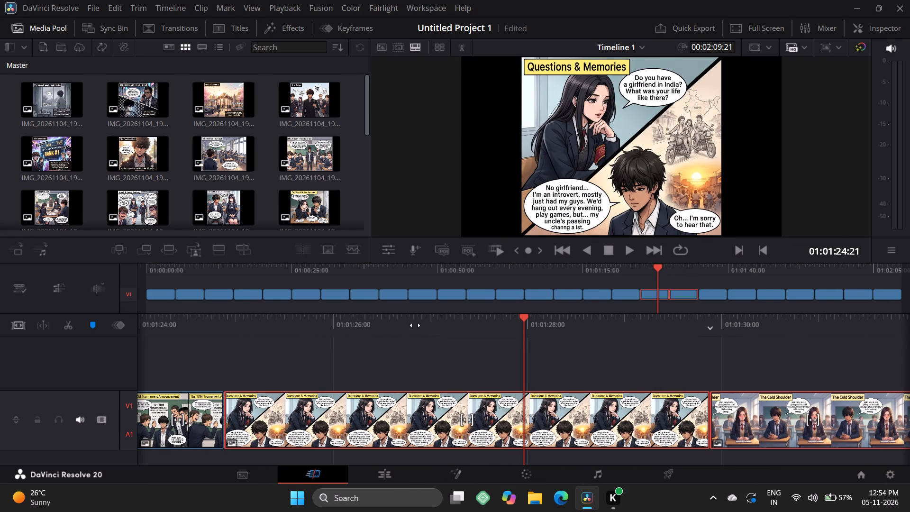
# Look through the comic images in the Master bin to compare their order with Timeline 1.
pyautogui.scroll(4, 266, 213)
pyautogui.scroll(-5, 291, 201)
pyautogui.scroll(-3, 472, 161)
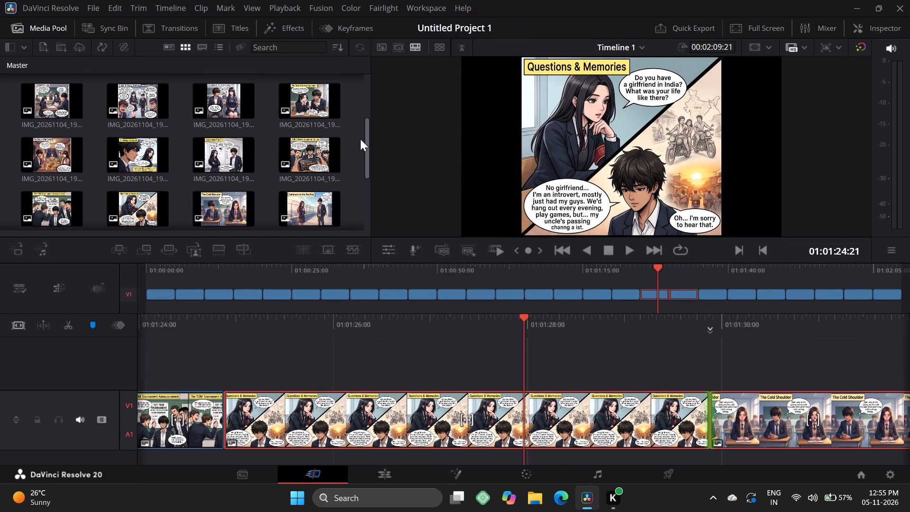
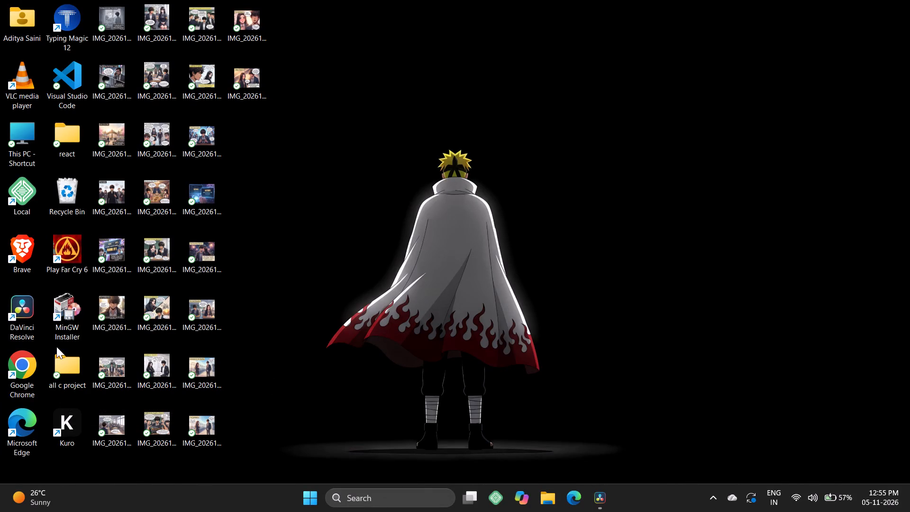
# Return from the desktop to Untitled Project 1 in DaVinci Resolve.
pyautogui.doubleClick(17, 312)
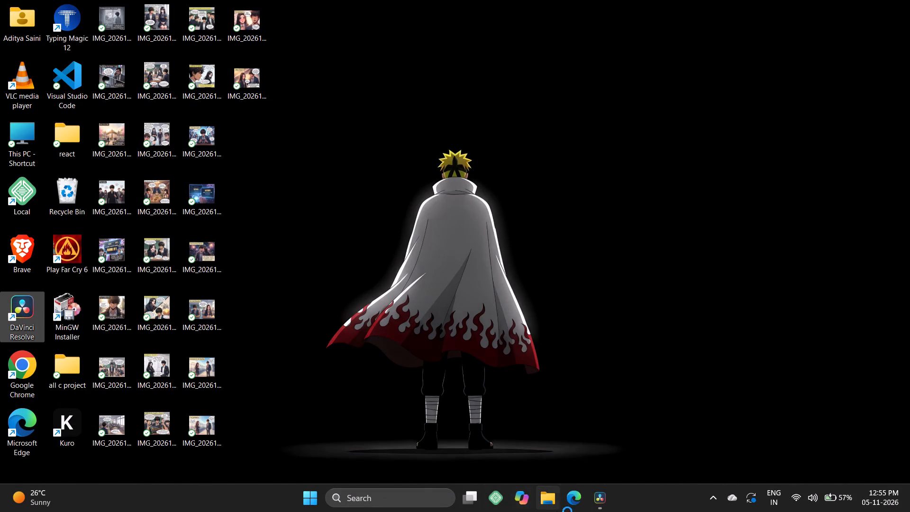
pyautogui.click(606, 496)
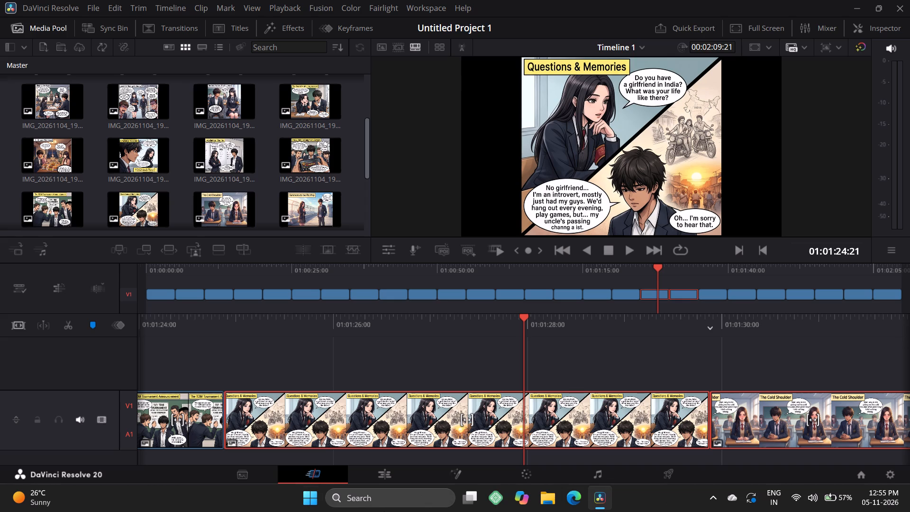
# Find the Local app in the computer's list of installed apps and launch it.
pyautogui.click(319, 495)
pyautogui.scroll(-4, 374, 456)
pyautogui.scroll(-4, 363, 405)
pyautogui.scroll(1, 376, 402)
pyautogui.scroll(-2, 378, 400)
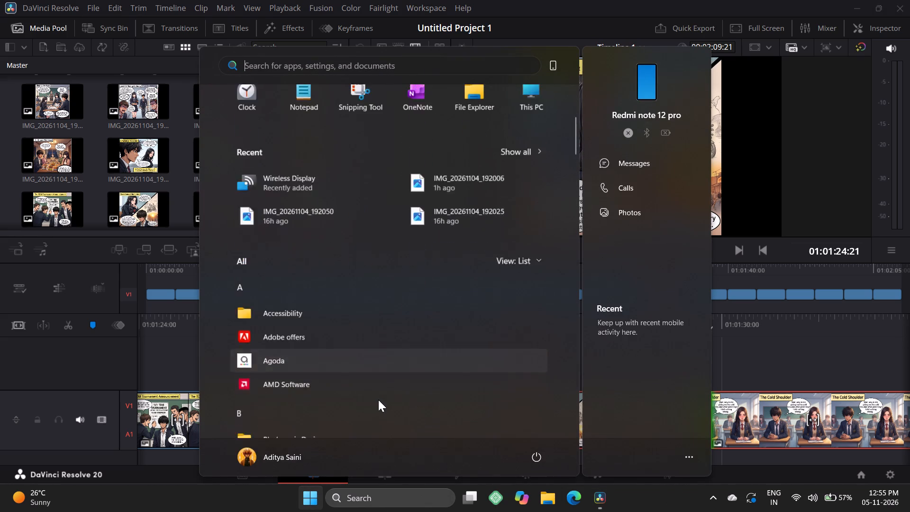
pyautogui.scroll(-17, 378, 400)
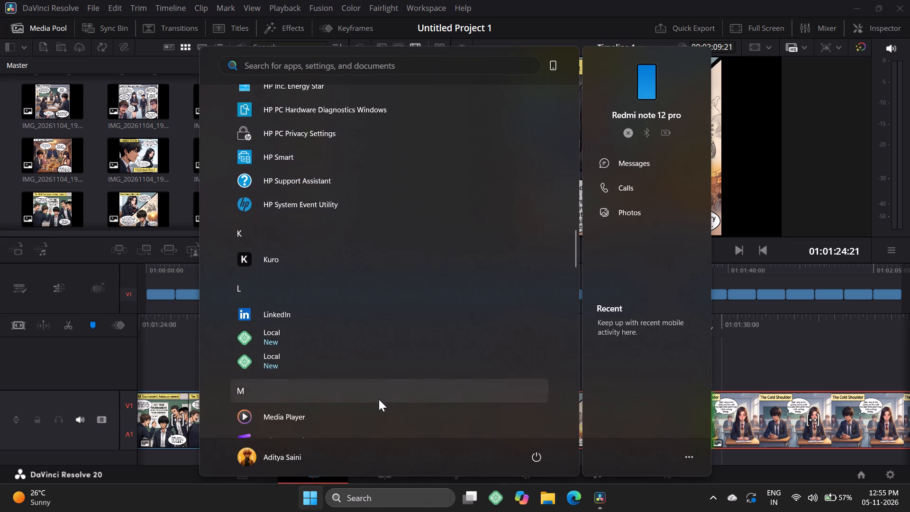
pyautogui.scroll(-5, 379, 399)
pyautogui.scroll(7, 372, 395)
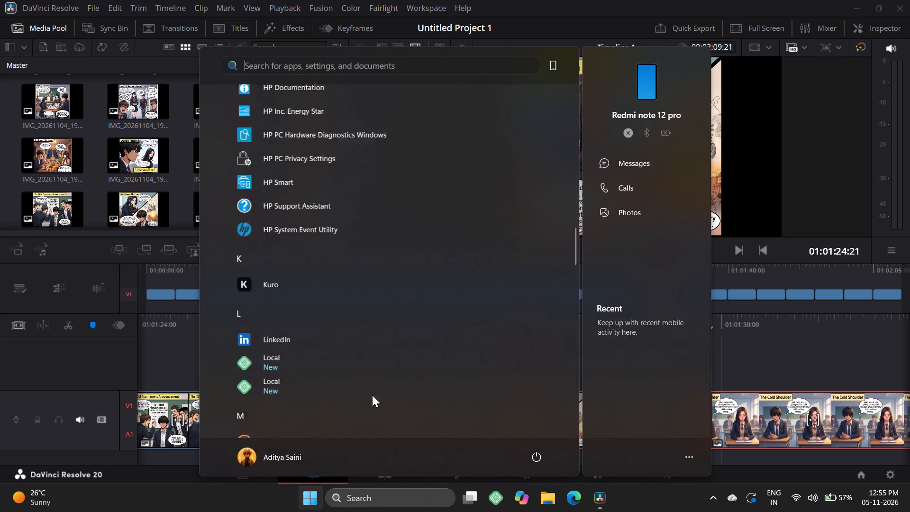
pyautogui.click(301, 363)
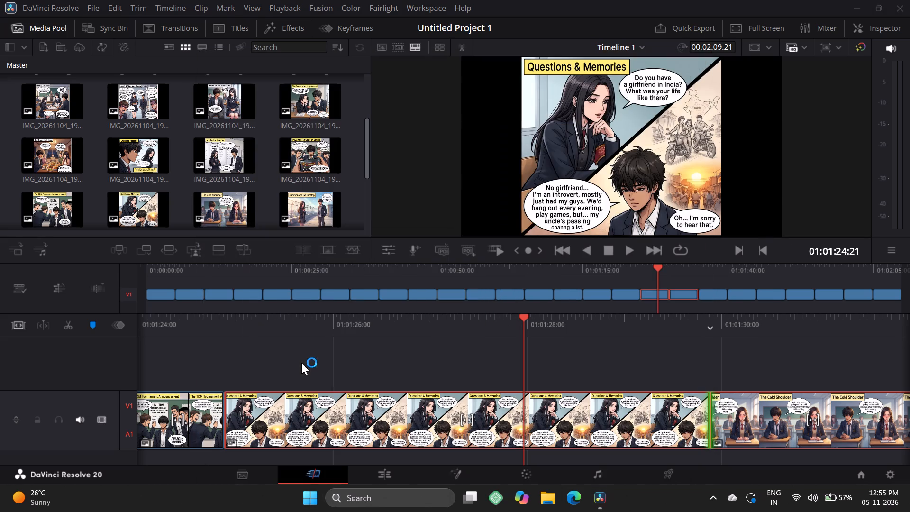
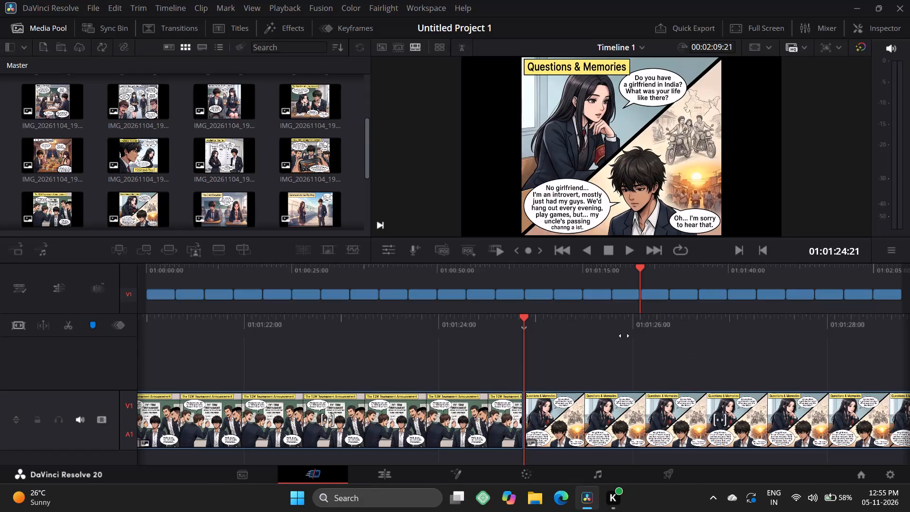
# Review the comic panels on Timeline 1 in reverse, from Questions & Memories back to The Dinner Plot Twist.
pyautogui.moveTo(419, 317); pyautogui.dragTo(535, 324)
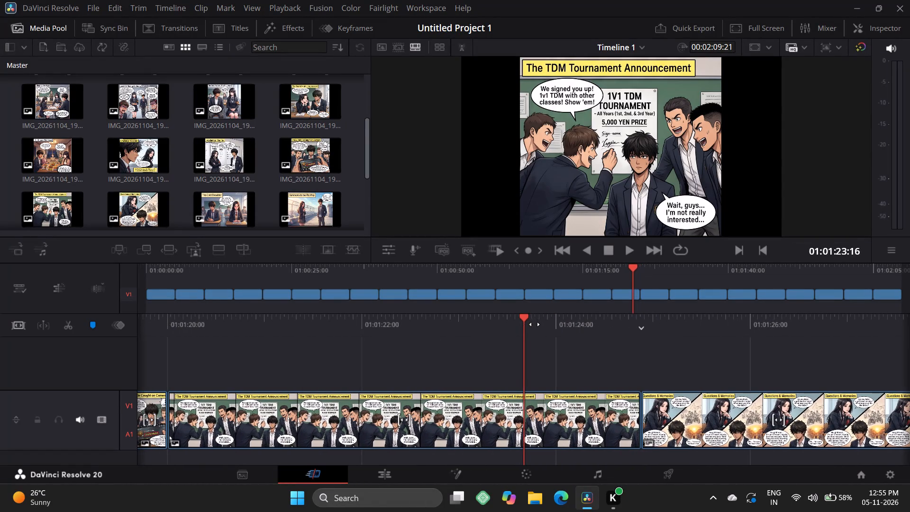
pyautogui.moveTo(535, 324); pyautogui.dragTo(909, 336)
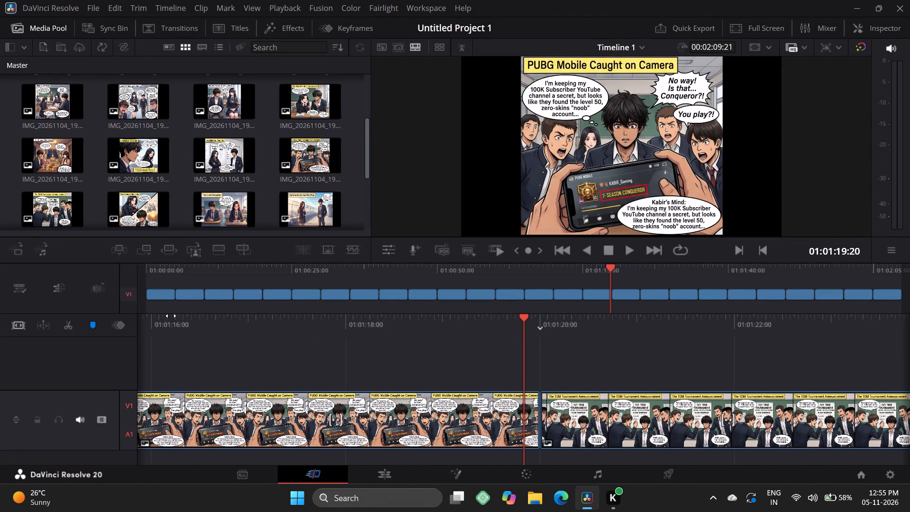
pyautogui.moveTo(189, 320); pyautogui.dragTo(834, 347)
pyautogui.moveTo(220, 335); pyautogui.dragTo(321, 338)
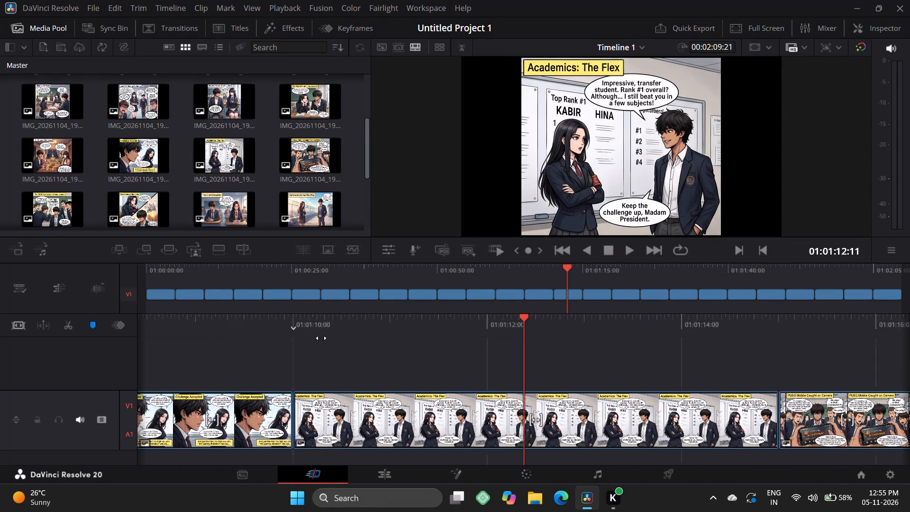
pyautogui.moveTo(321, 338); pyautogui.dragTo(647, 350)
pyautogui.moveTo(164, 312); pyautogui.dragTo(460, 338)
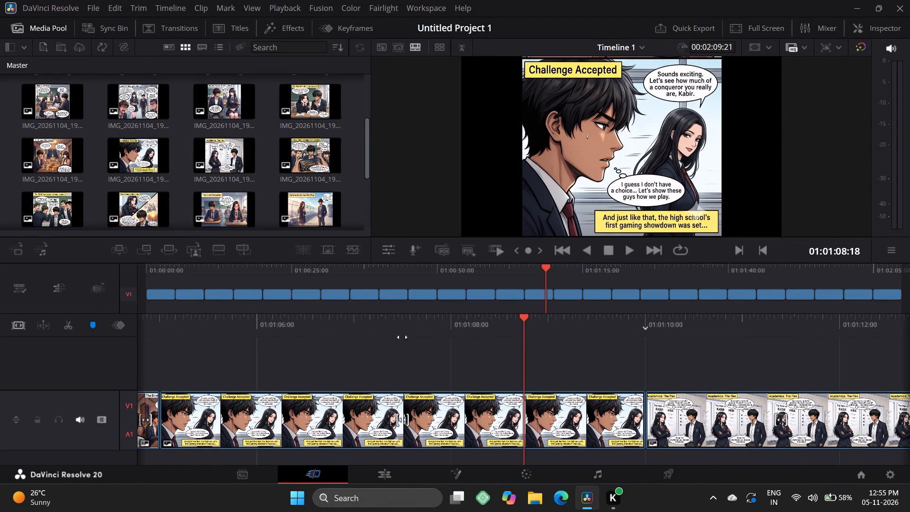
pyautogui.moveTo(219, 313); pyautogui.dragTo(604, 343)
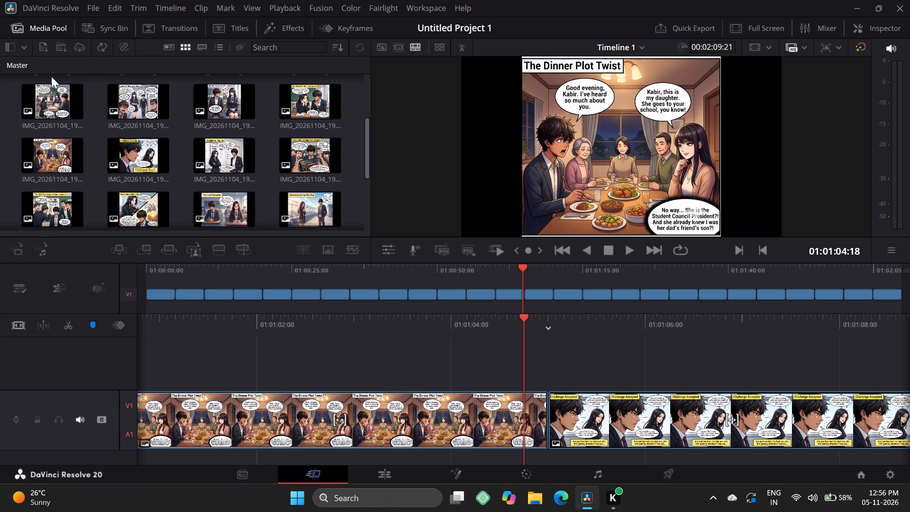
# Continue checking the panel order backward on Timeline 1, from The Dinner Plot Twist to The Scoreboard.
pyautogui.scroll(12, 160, 157)
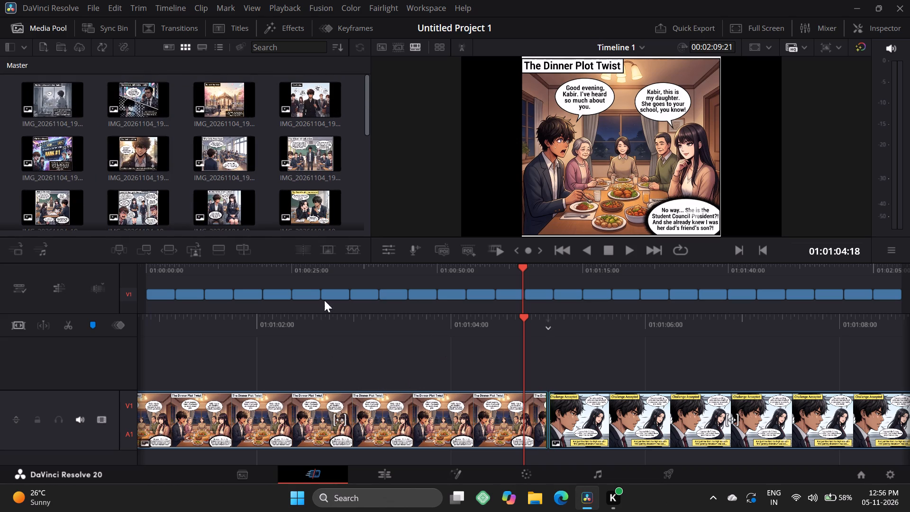
pyautogui.moveTo(299, 316); pyautogui.dragTo(909, 317)
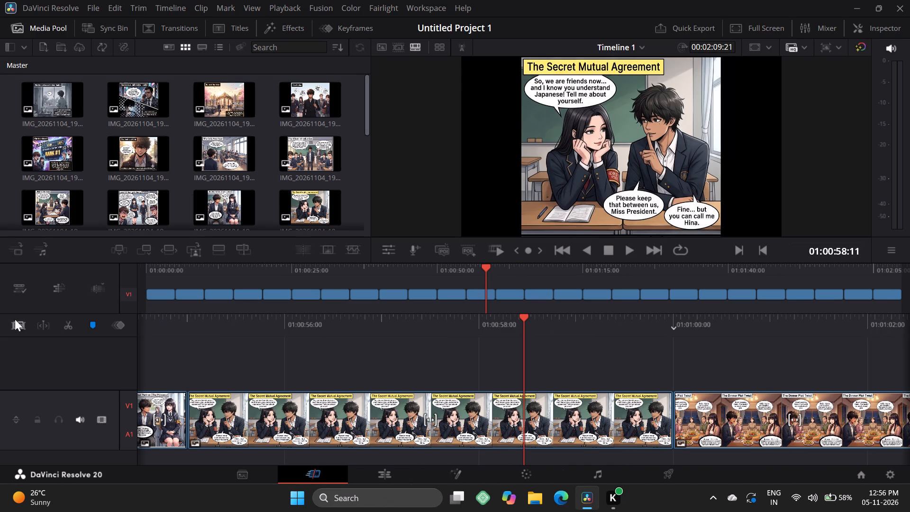
pyautogui.moveTo(215, 316); pyautogui.dragTo(909, 310)
pyautogui.moveTo(244, 318); pyautogui.dragTo(909, 328)
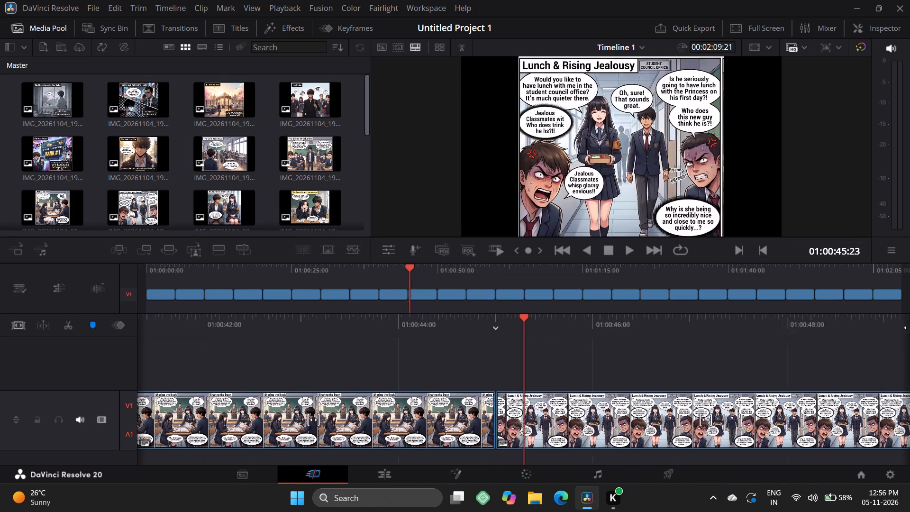
pyautogui.moveTo(909, 328); pyautogui.dragTo(909, 327)
pyautogui.moveTo(238, 319); pyautogui.dragTo(705, 322)
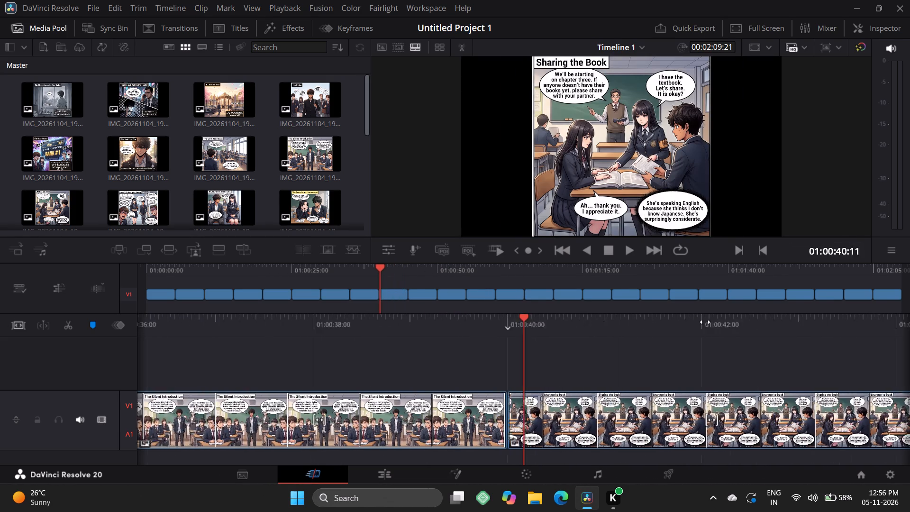
pyautogui.moveTo(705, 322); pyautogui.dragTo(909, 323)
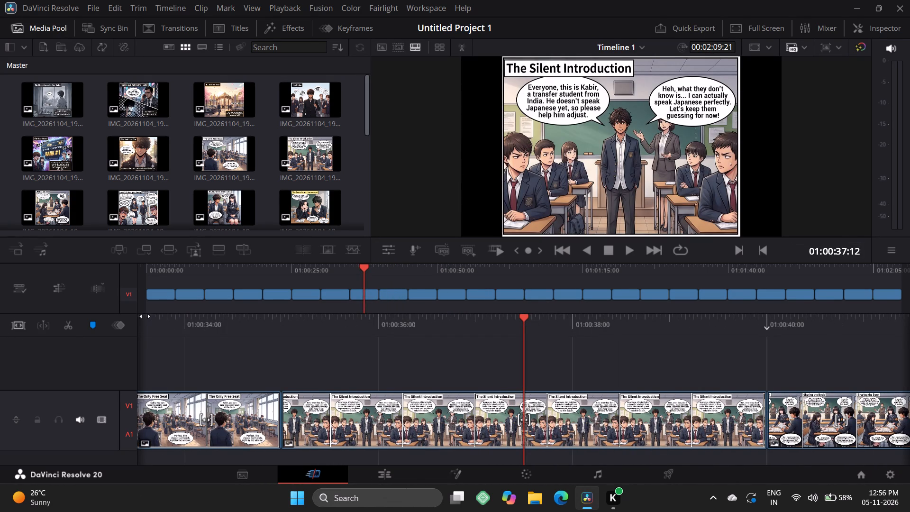
pyautogui.moveTo(145, 316); pyautogui.dragTo(894, 312)
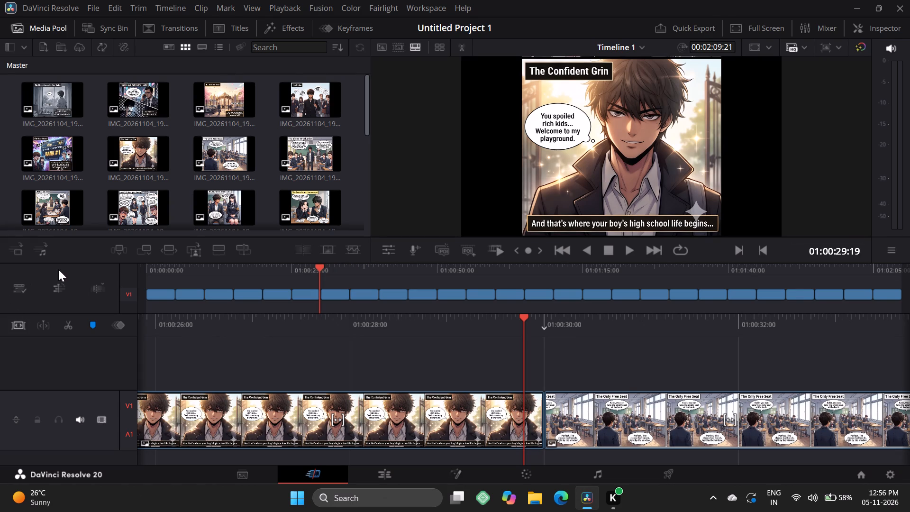
pyautogui.moveTo(173, 321); pyautogui.dragTo(909, 347)
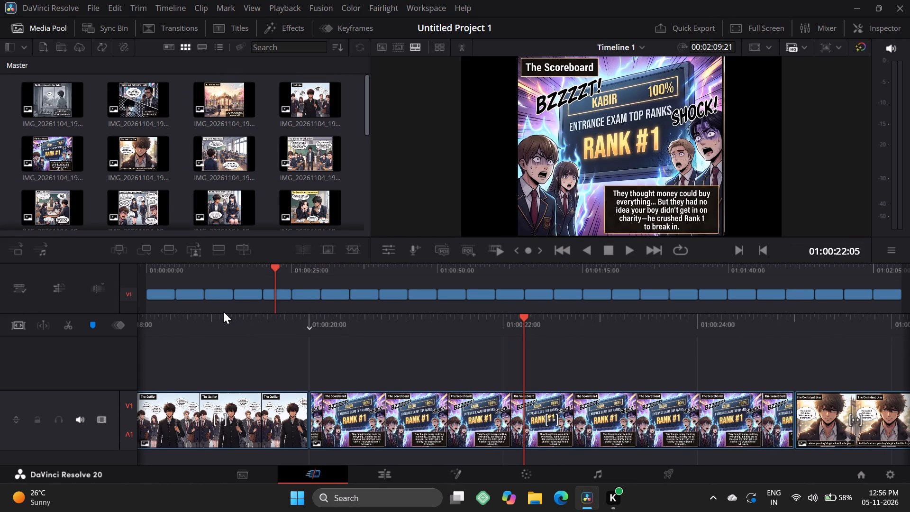
pyautogui.moveTo(182, 319); pyautogui.dragTo(0, 351)
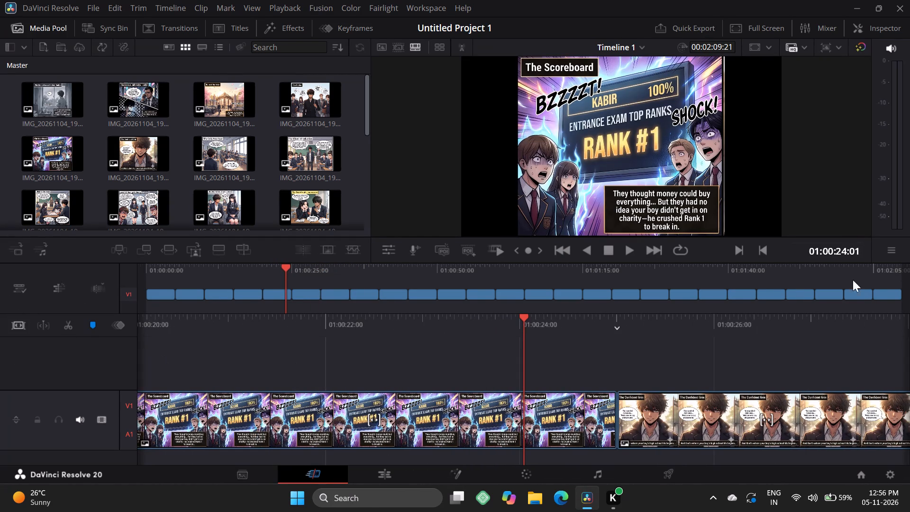
# Play and scrub forward from The Scoreboard through The Confident Grin to The Only Free Seat to check their order.
pyautogui.click(626, 249)
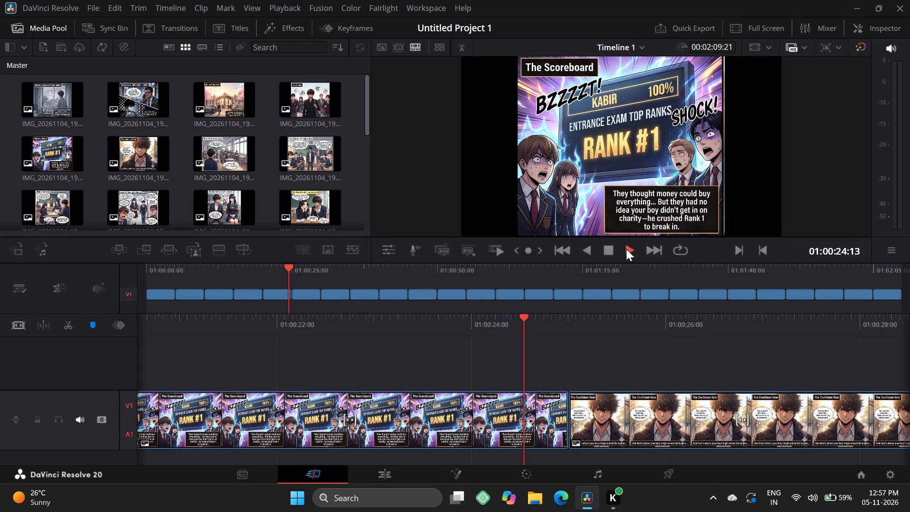
pyautogui.click(607, 247)
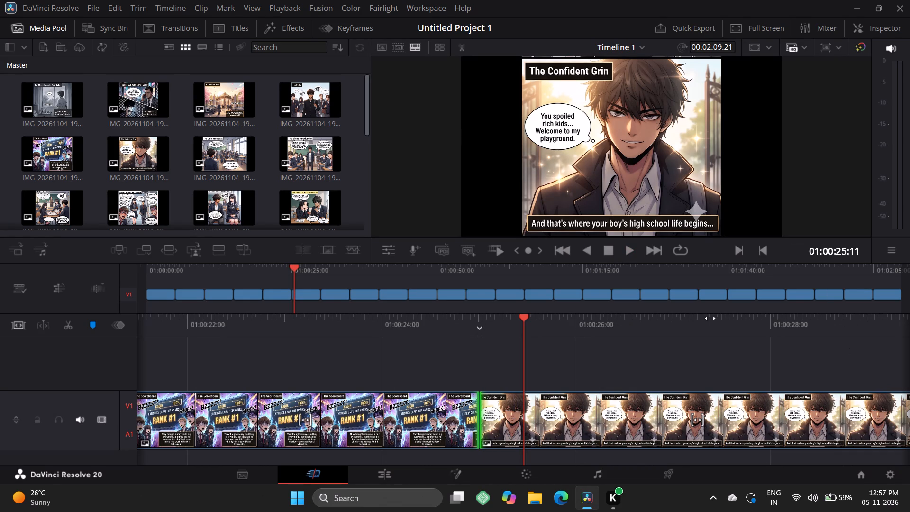
pyautogui.moveTo(650, 316); pyautogui.dragTo(464, 318)
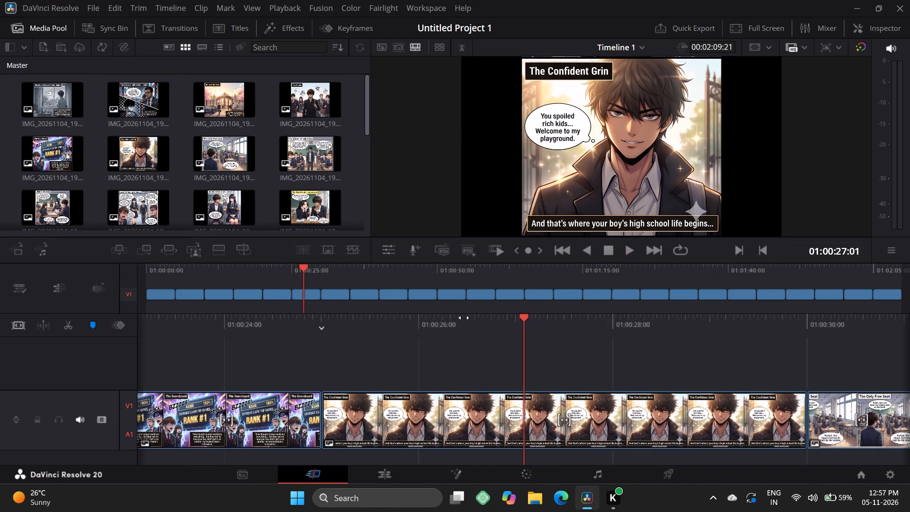
pyautogui.moveTo(464, 318); pyautogui.dragTo(231, 318)
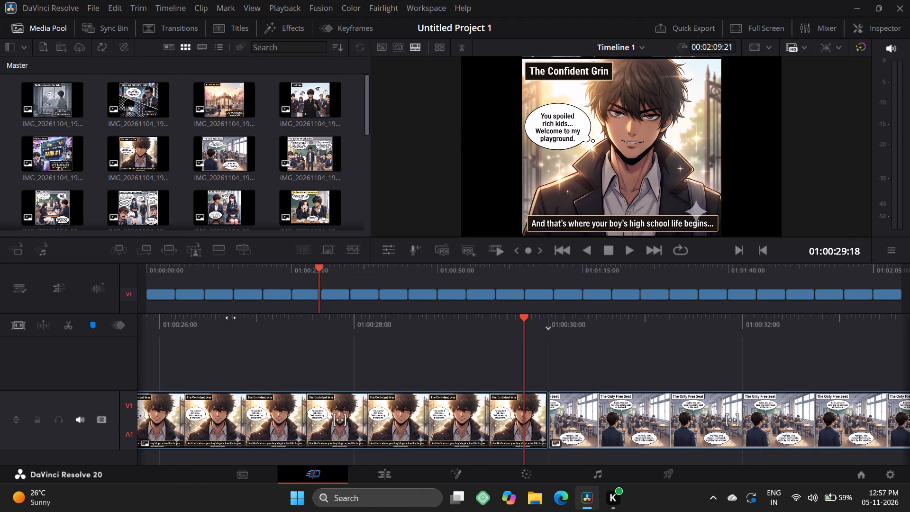
pyautogui.moveTo(231, 318); pyautogui.dragTo(184, 318)
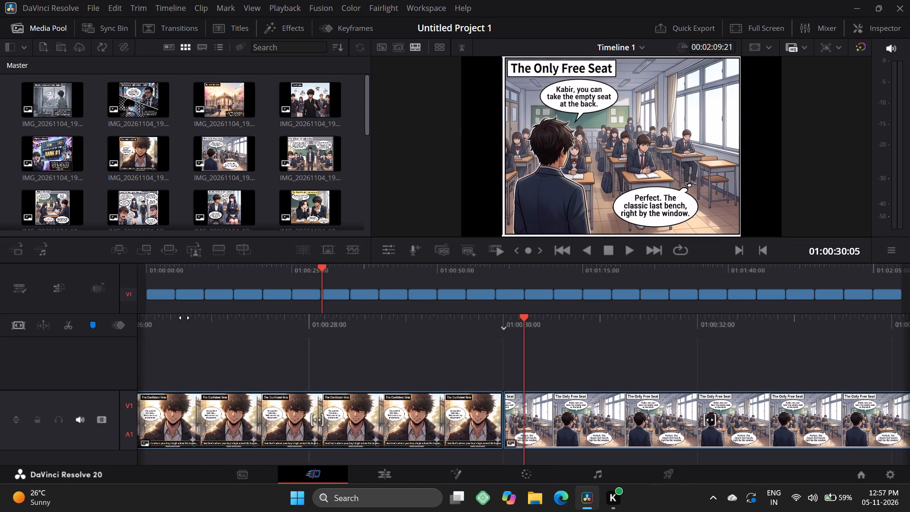
pyautogui.moveTo(184, 318); pyautogui.dragTo(139, 319)
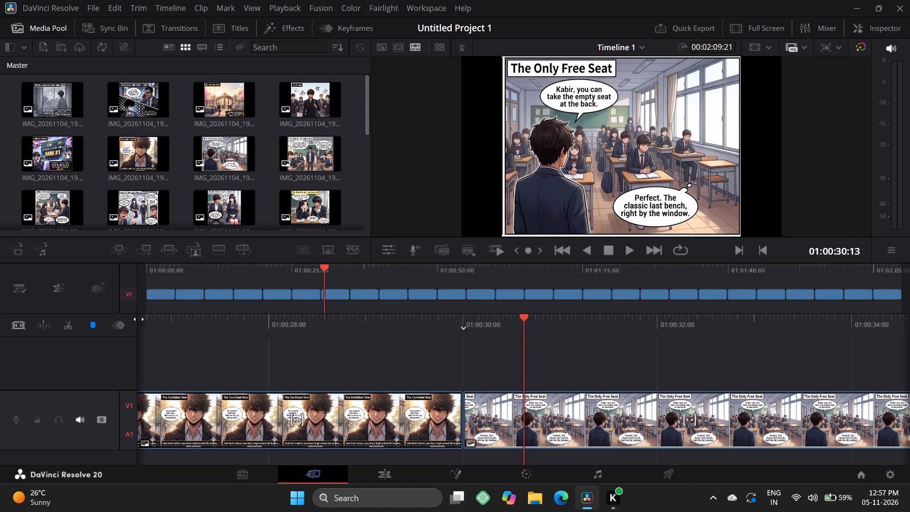
pyautogui.moveTo(139, 319); pyautogui.dragTo(129, 319)
# Add a marker at 01:00:30:19 on Timeline 1, within The Only Free Seat clip.
pyautogui.moveTo(92, 319); pyautogui.dragTo(15, 317)
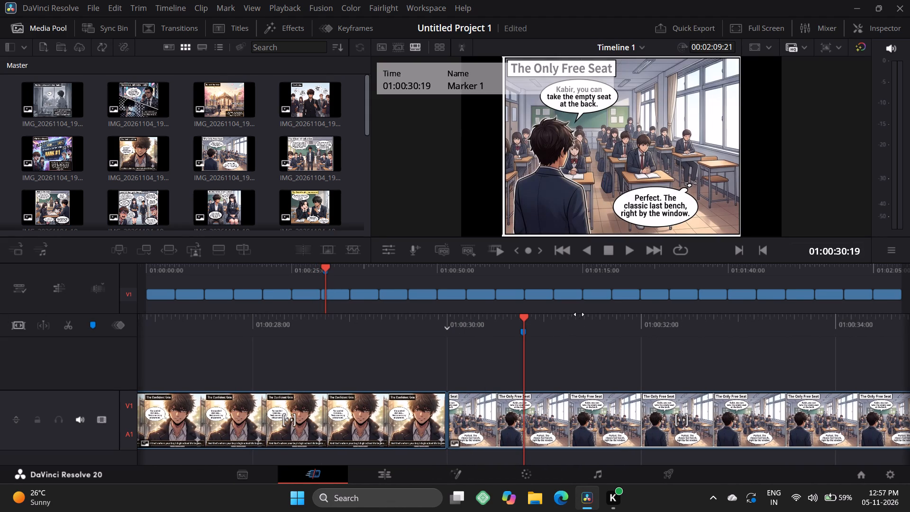
# Compare the order of The Only Free Seat and The Silent Introduction clips on Timeline 1.
pyautogui.moveTo(579, 314); pyautogui.dragTo(134, 322)
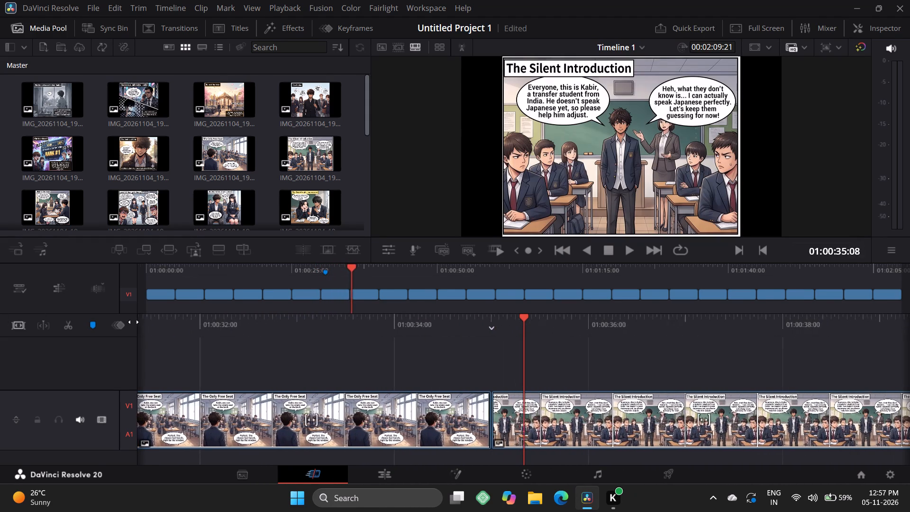
pyautogui.moveTo(134, 322); pyautogui.dragTo(127, 322)
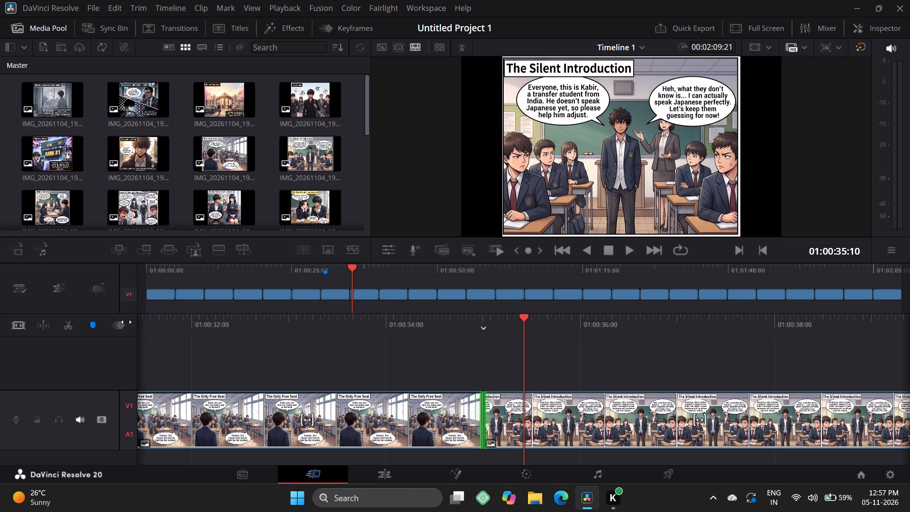
pyautogui.moveTo(127, 322); pyautogui.dragTo(160, 326)
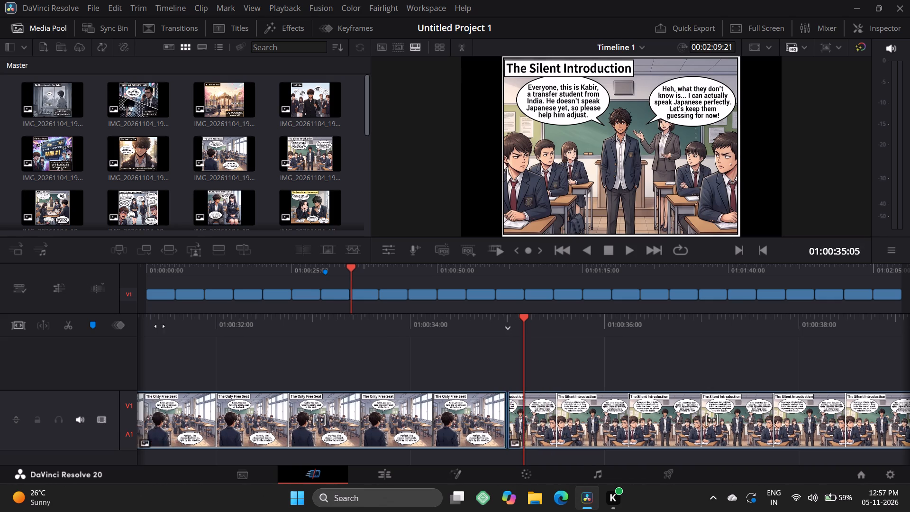
pyautogui.moveTo(160, 326); pyautogui.dragTo(383, 355)
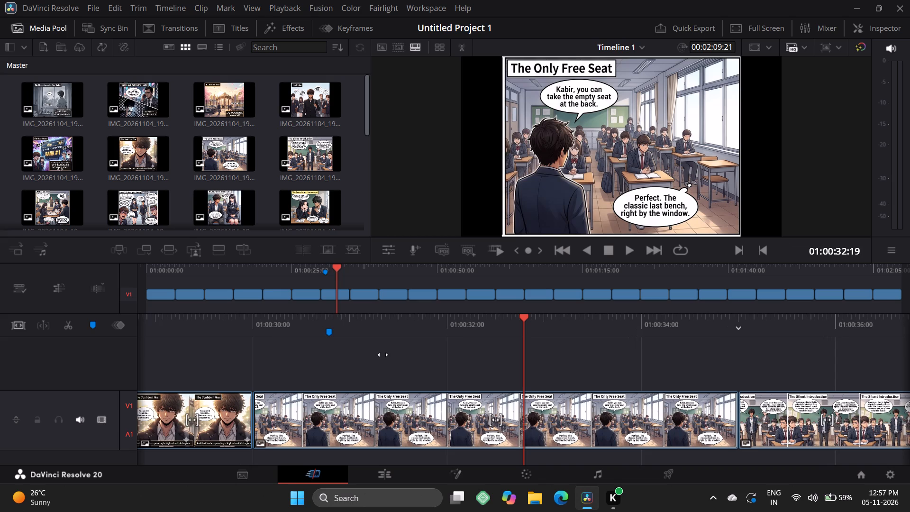
pyautogui.moveTo(383, 355); pyautogui.dragTo(387, 356)
# Move The Silent Introduction clip earlier to start at 01:00:30:00, directly after The Confident Grin, overwriting The Only Free Seat.
pyautogui.click(336, 291)
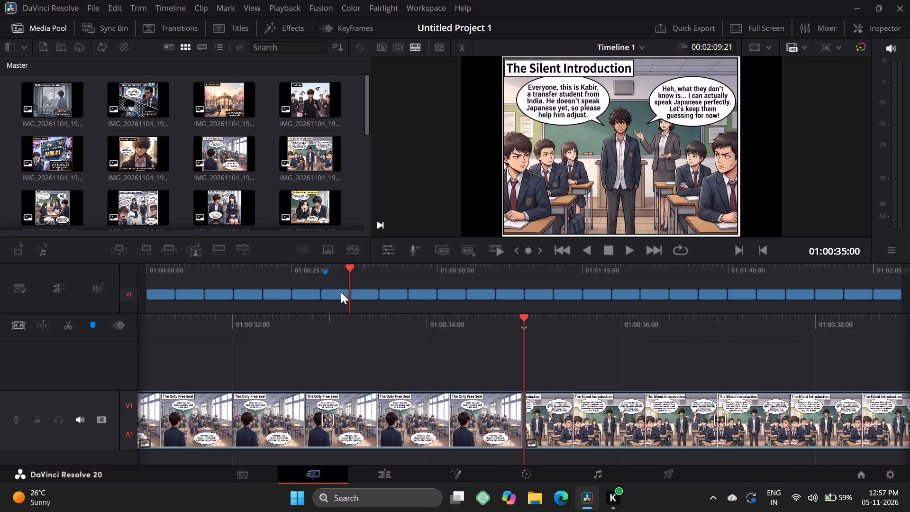
pyautogui.moveTo(335, 293); pyautogui.dragTo(358, 299, button='right')
pyautogui.moveTo(332, 296); pyautogui.dragTo(334, 295)
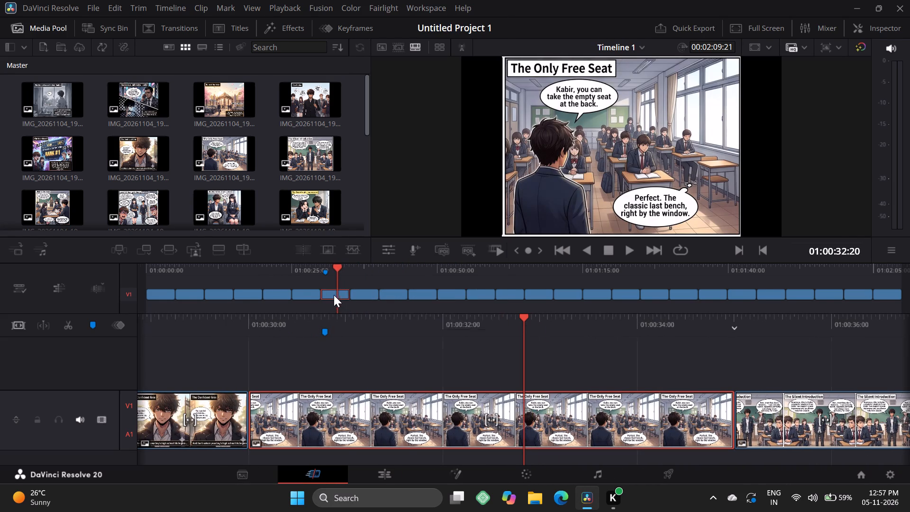
pyautogui.moveTo(334, 295); pyautogui.dragTo(343, 293)
pyautogui.click(336, 292)
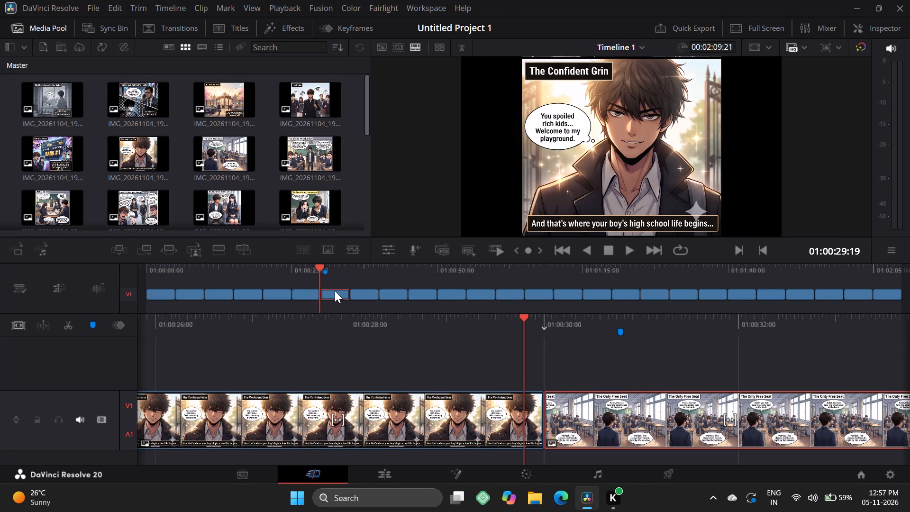
pyautogui.doubleClick(335, 290)
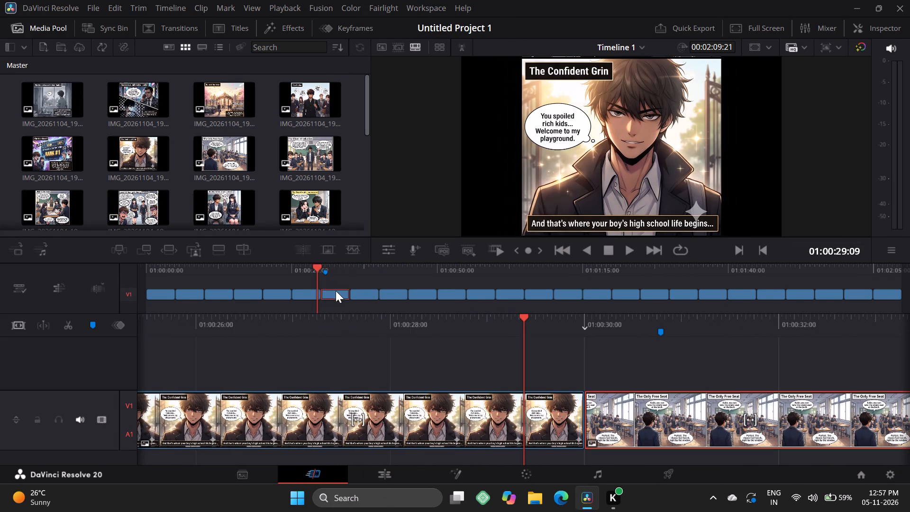
pyautogui.click(338, 294)
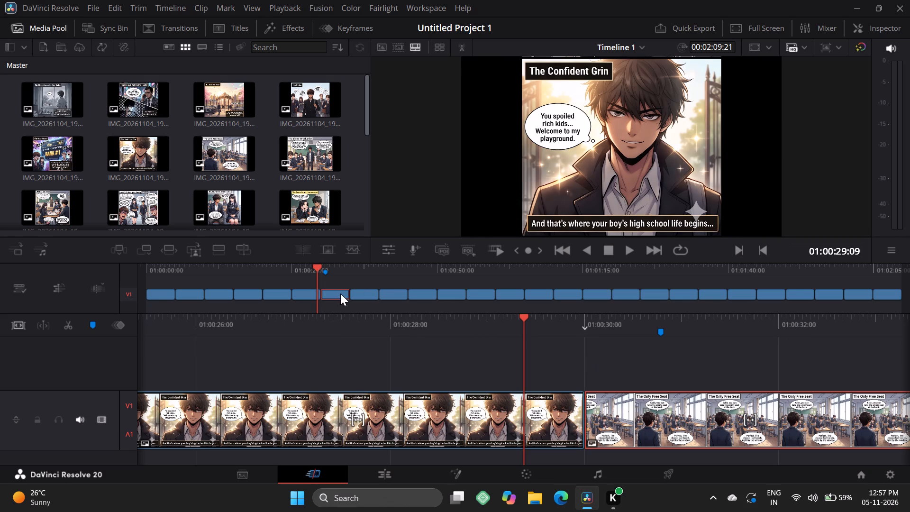
pyautogui.click(346, 292)
pyautogui.moveTo(369, 295); pyautogui.dragTo(356, 295)
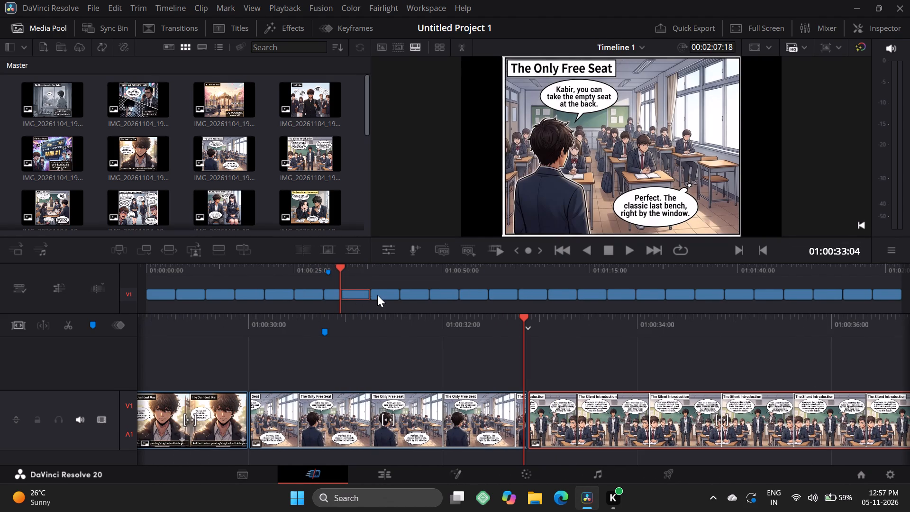
pyautogui.click(349, 293)
pyautogui.click(638, 422)
pyautogui.moveTo(638, 423); pyautogui.dragTo(581, 415)
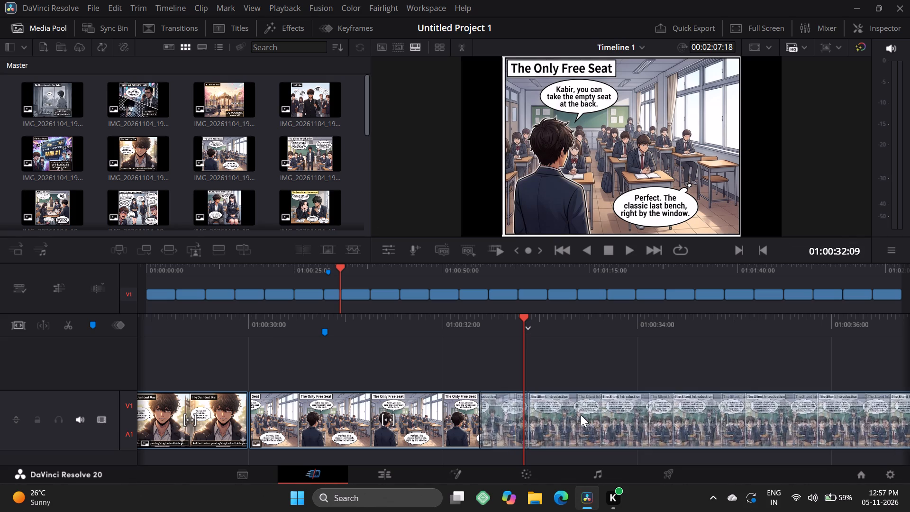
pyautogui.moveTo(581, 415); pyautogui.dragTo(448, 414)
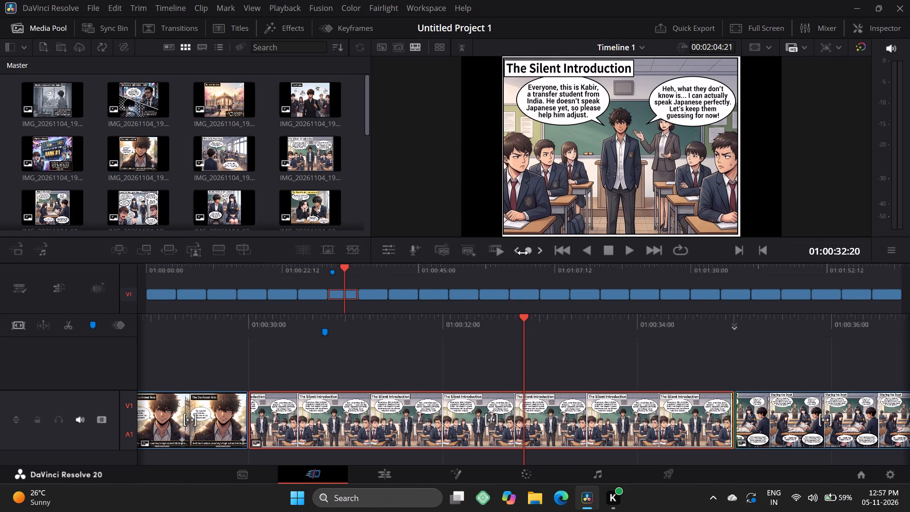
# Play Timeline 1 from The Silent Introduction into Sharing the Book and clear the clip selection.
pyautogui.click(635, 250)
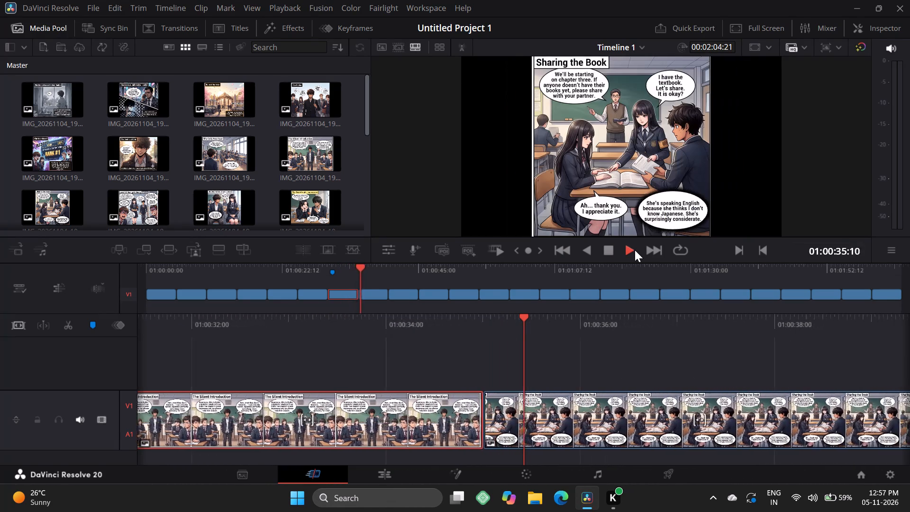
pyautogui.moveTo(392, 360); pyautogui.dragTo(551, 383)
pyautogui.click(601, 370)
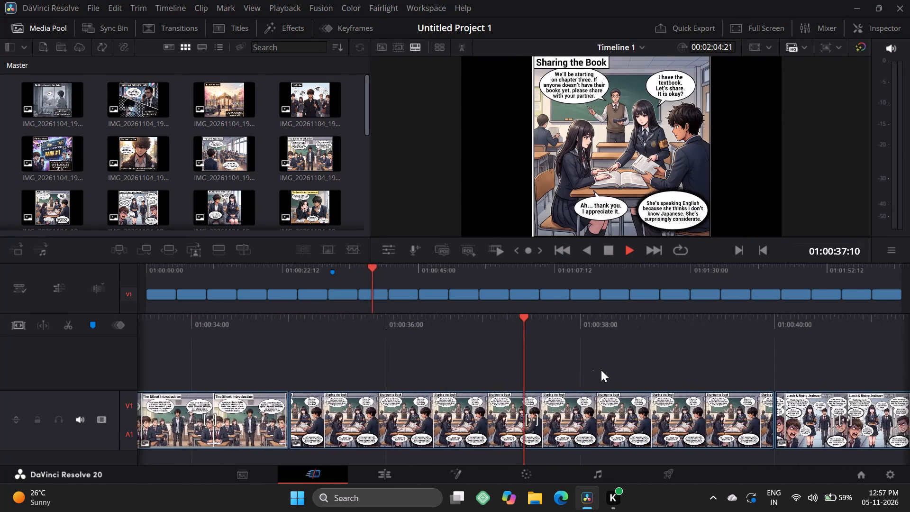
# Stop playback and scrub through Timeline 1 from start to end to review the panel order.
pyautogui.click(609, 248)
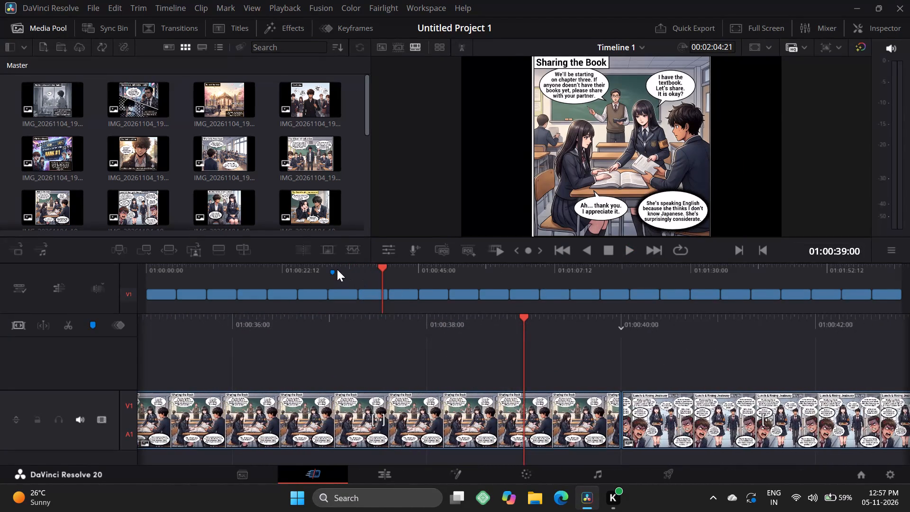
pyautogui.moveTo(337, 269); pyautogui.dragTo(892, 331)
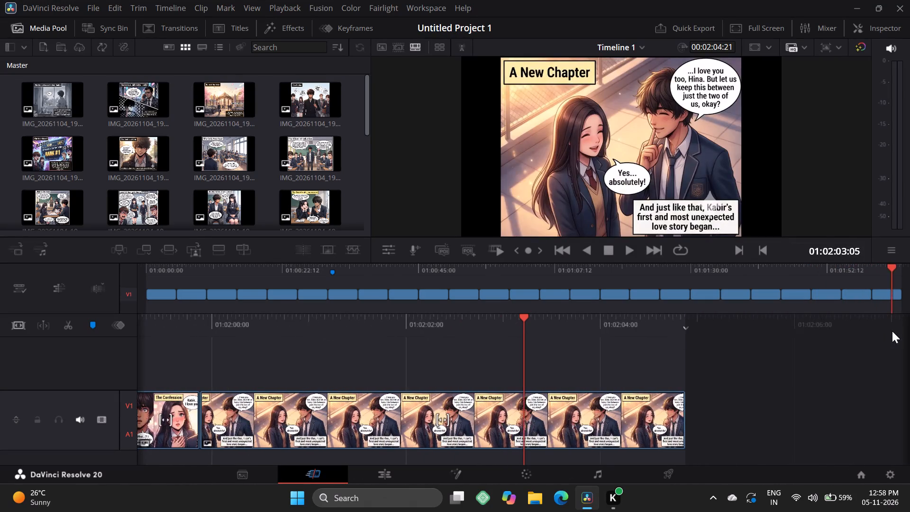
pyautogui.moveTo(892, 331); pyautogui.dragTo(146, 315)
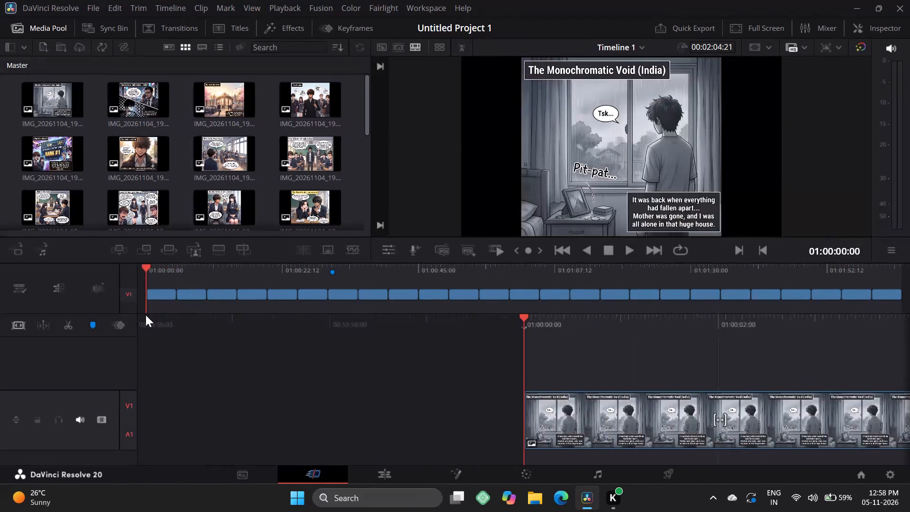
pyautogui.moveTo(146, 315); pyautogui.dragTo(282, 321)
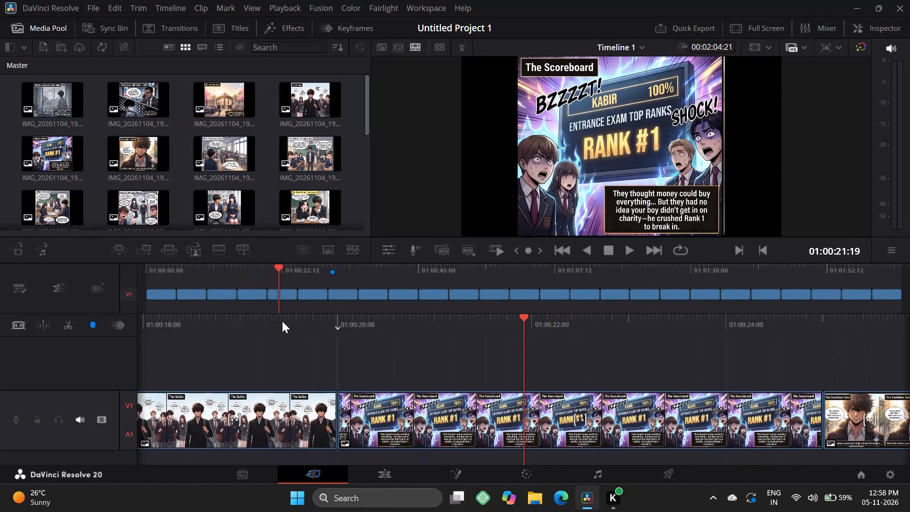
pyautogui.moveTo(282, 321); pyautogui.dragTo(351, 329)
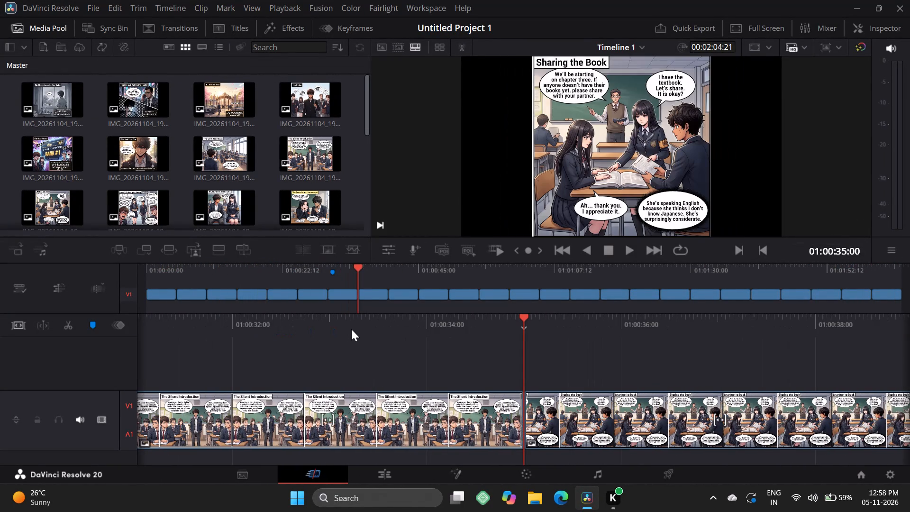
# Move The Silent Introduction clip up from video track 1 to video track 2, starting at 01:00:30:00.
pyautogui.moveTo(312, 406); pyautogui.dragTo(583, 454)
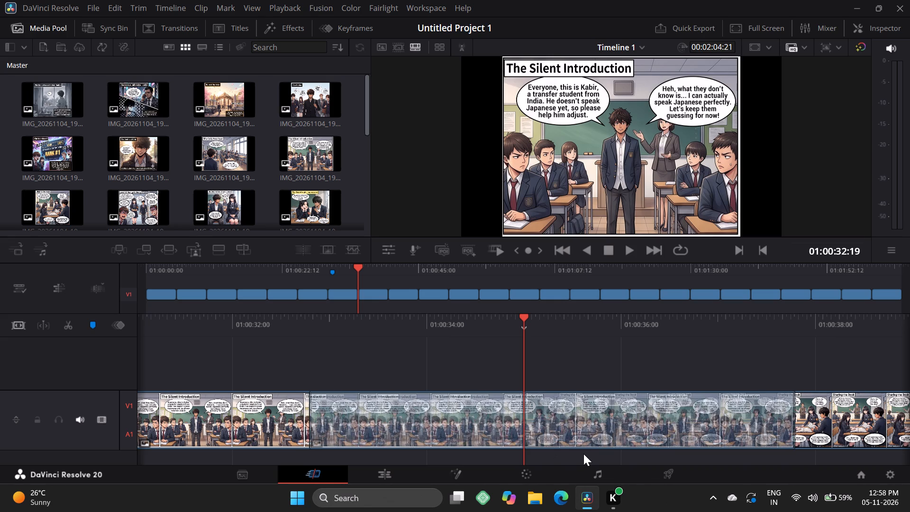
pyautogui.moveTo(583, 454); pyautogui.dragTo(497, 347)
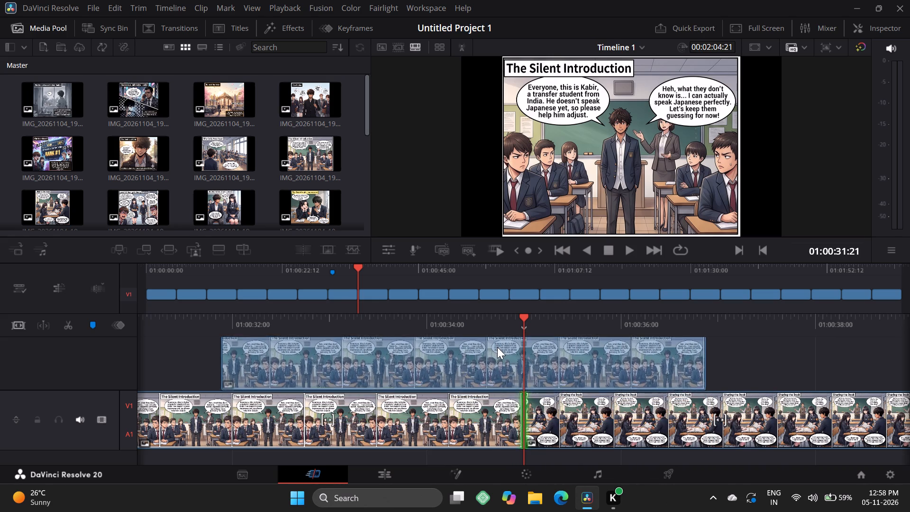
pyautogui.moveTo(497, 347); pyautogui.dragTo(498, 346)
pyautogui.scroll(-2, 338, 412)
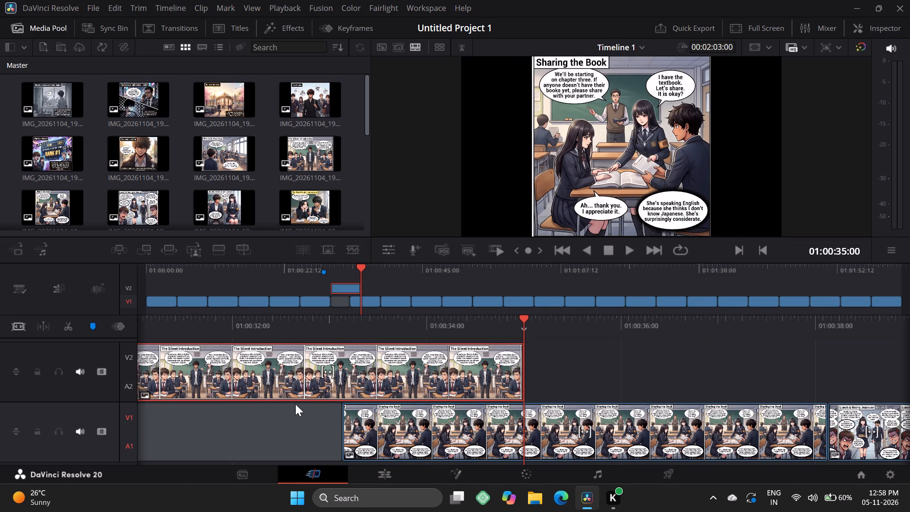
# Play Timeline 1 from the end of The Confident Grin into The Silent Introduction on video track 2.
pyautogui.moveTo(271, 406); pyautogui.dragTo(323, 420)
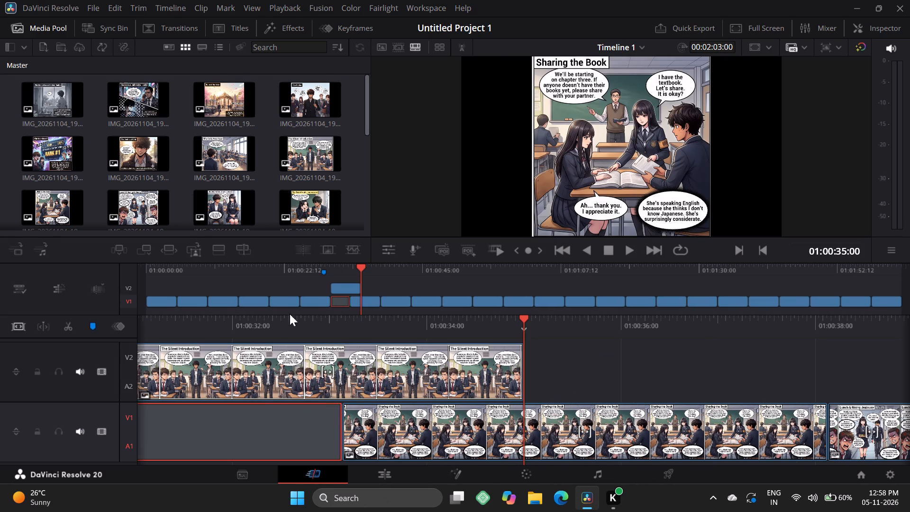
pyautogui.click(320, 304)
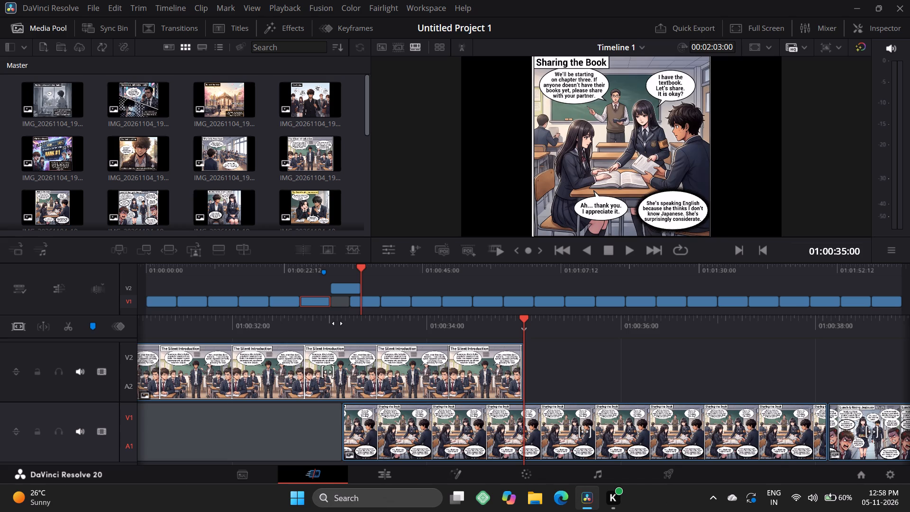
pyautogui.moveTo(337, 323); pyautogui.dragTo(909, 404)
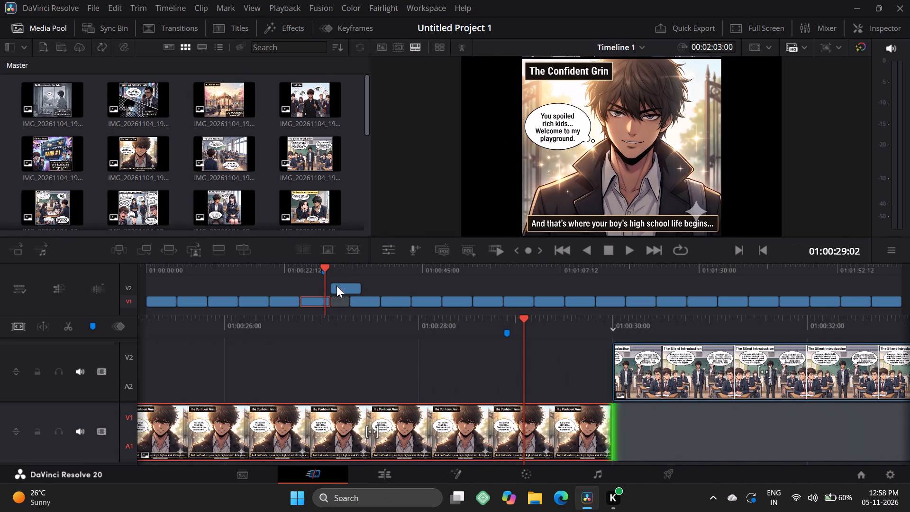
pyautogui.click(634, 250)
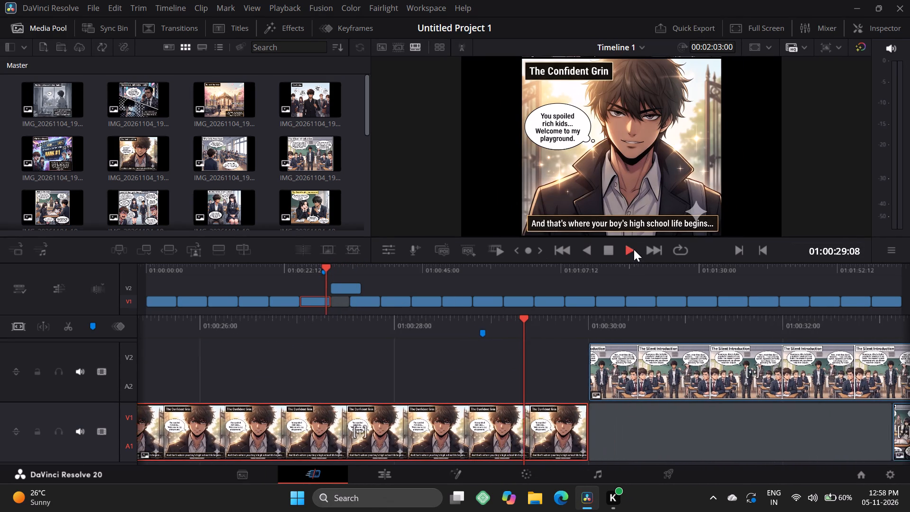
pyautogui.click(607, 253)
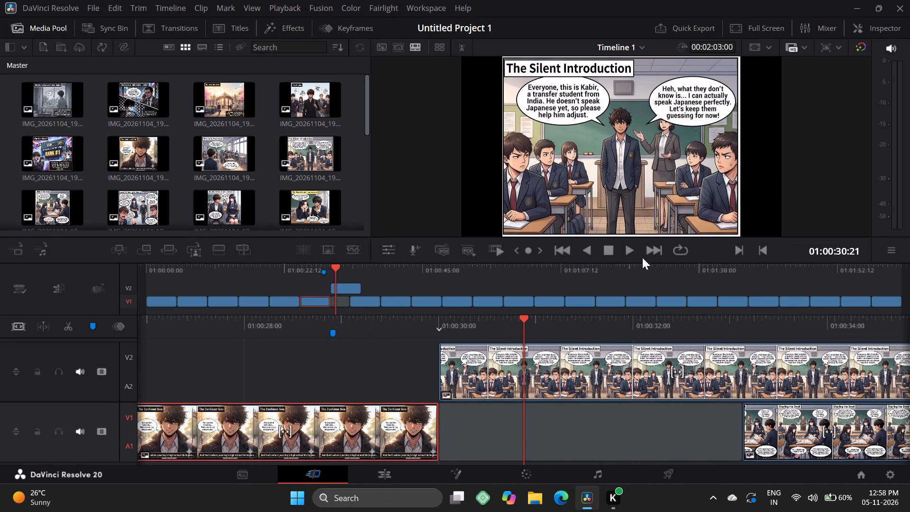
# Undo the recent moves of The Silent Introduction to restore the full The Only Free Seat clip on video track 1.
pyautogui.hotkey('ctrl', 'z')
pyautogui.hotkey('ctrl', 'z')
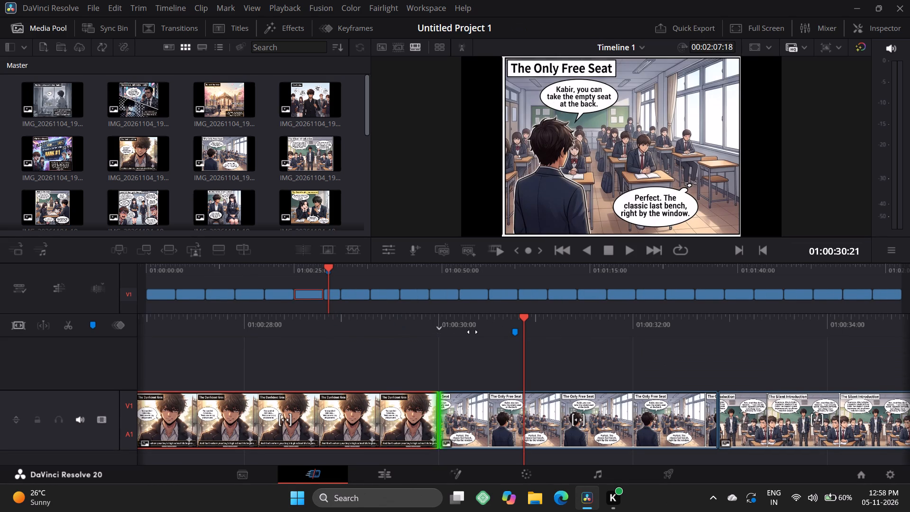
pyautogui.hotkey('ctrl', 'z')
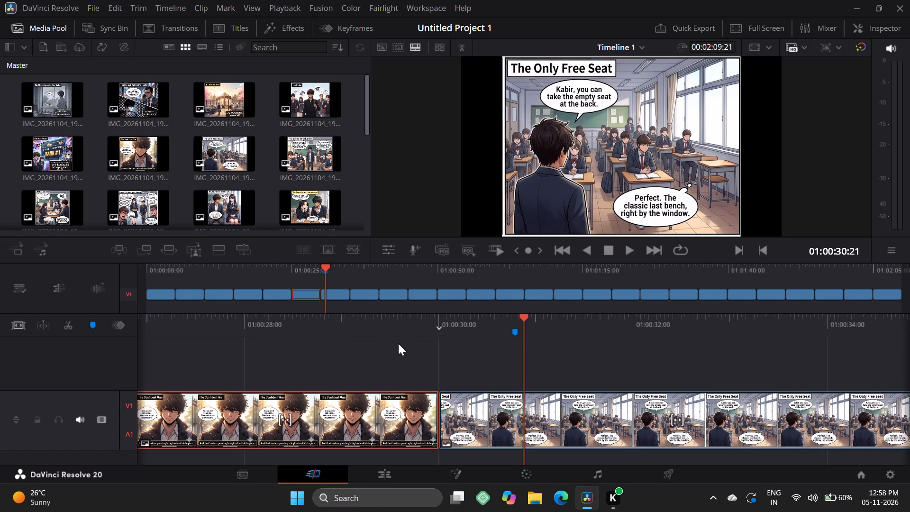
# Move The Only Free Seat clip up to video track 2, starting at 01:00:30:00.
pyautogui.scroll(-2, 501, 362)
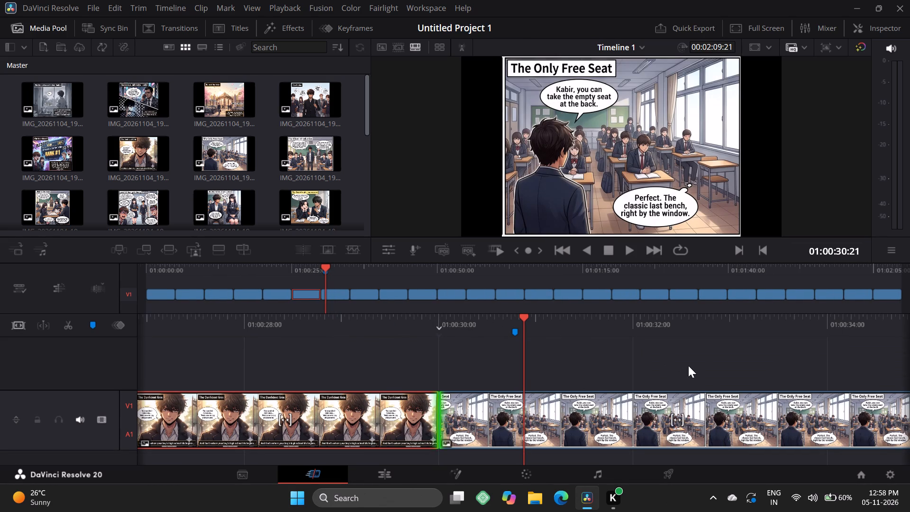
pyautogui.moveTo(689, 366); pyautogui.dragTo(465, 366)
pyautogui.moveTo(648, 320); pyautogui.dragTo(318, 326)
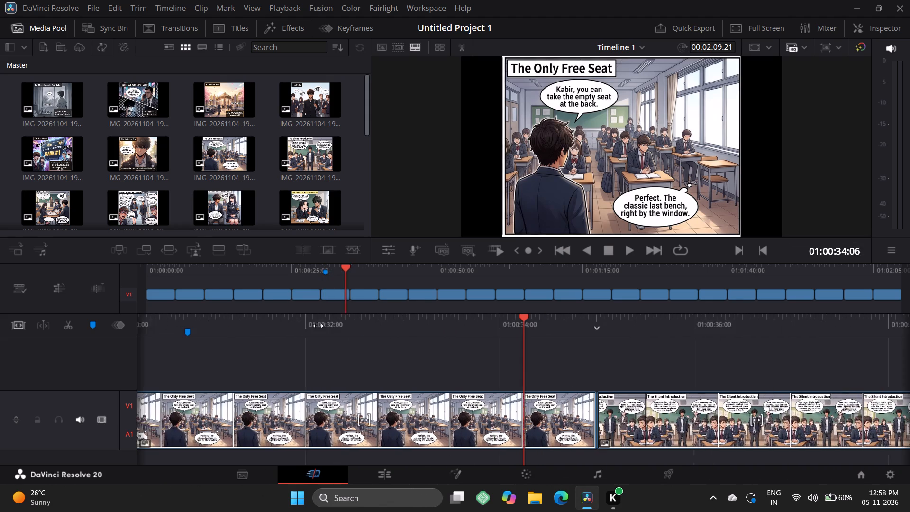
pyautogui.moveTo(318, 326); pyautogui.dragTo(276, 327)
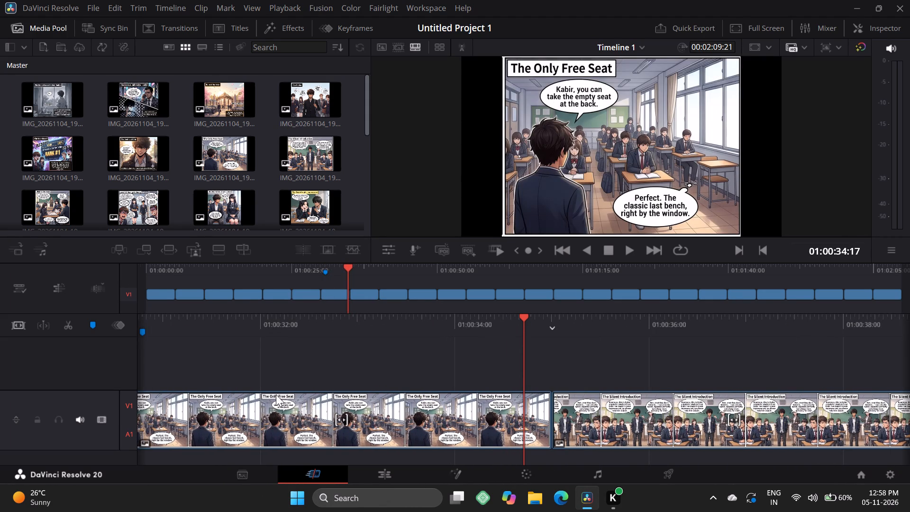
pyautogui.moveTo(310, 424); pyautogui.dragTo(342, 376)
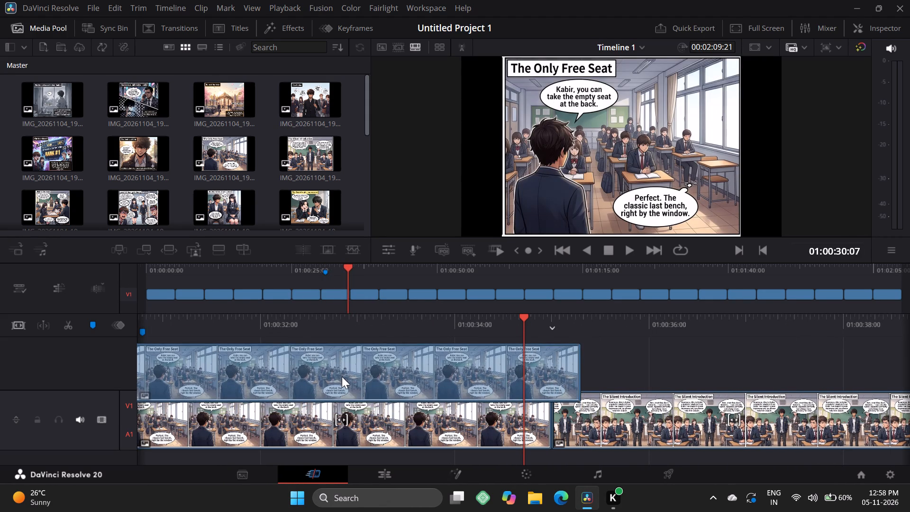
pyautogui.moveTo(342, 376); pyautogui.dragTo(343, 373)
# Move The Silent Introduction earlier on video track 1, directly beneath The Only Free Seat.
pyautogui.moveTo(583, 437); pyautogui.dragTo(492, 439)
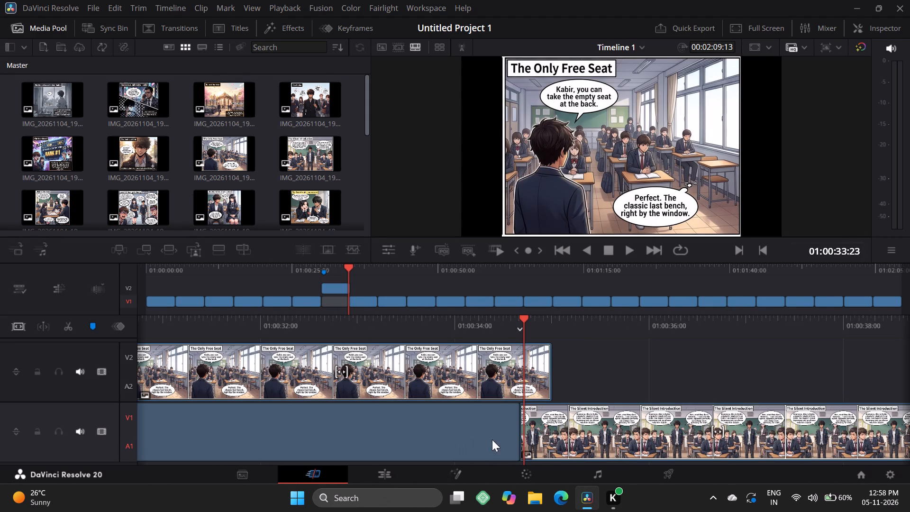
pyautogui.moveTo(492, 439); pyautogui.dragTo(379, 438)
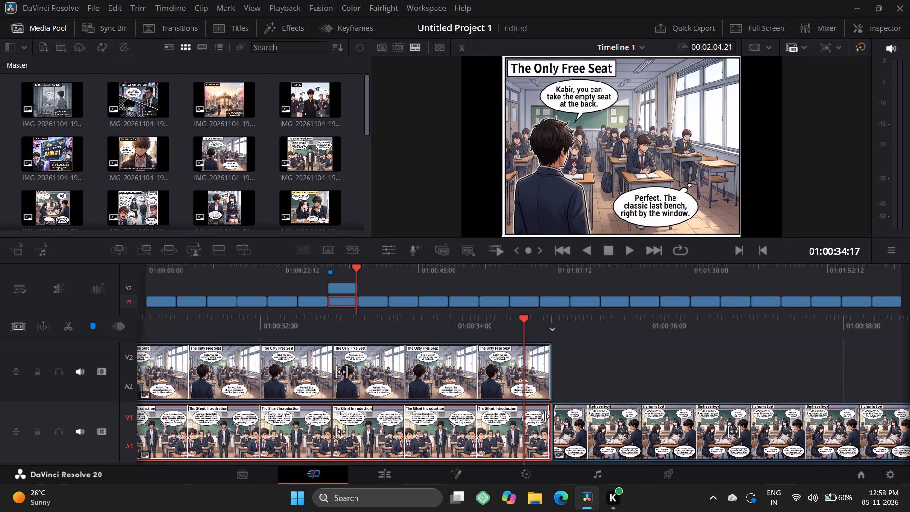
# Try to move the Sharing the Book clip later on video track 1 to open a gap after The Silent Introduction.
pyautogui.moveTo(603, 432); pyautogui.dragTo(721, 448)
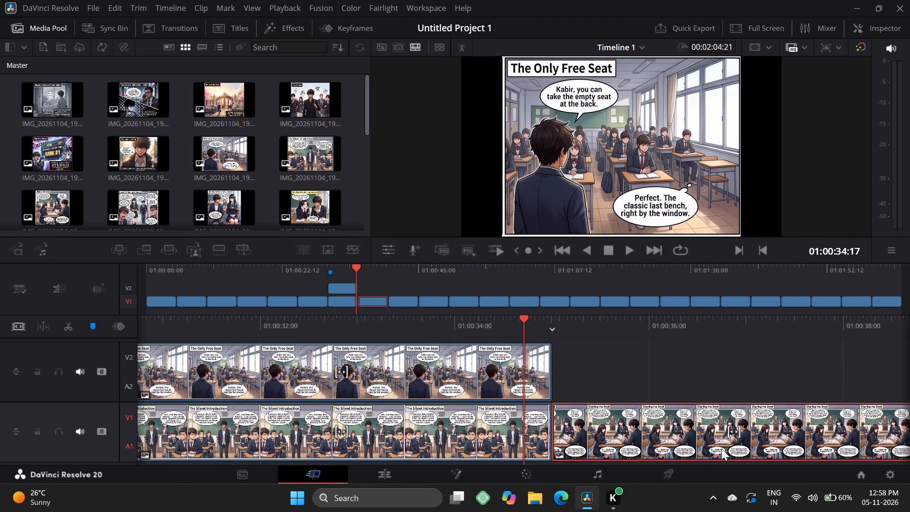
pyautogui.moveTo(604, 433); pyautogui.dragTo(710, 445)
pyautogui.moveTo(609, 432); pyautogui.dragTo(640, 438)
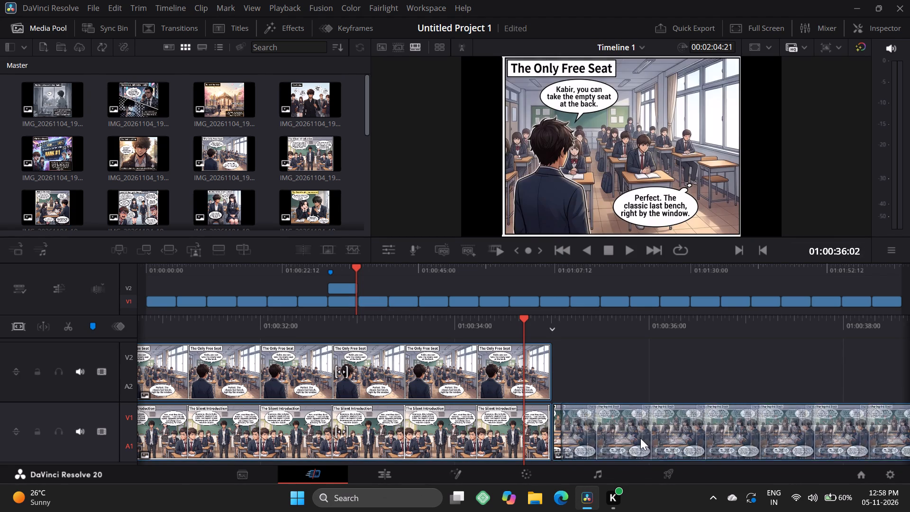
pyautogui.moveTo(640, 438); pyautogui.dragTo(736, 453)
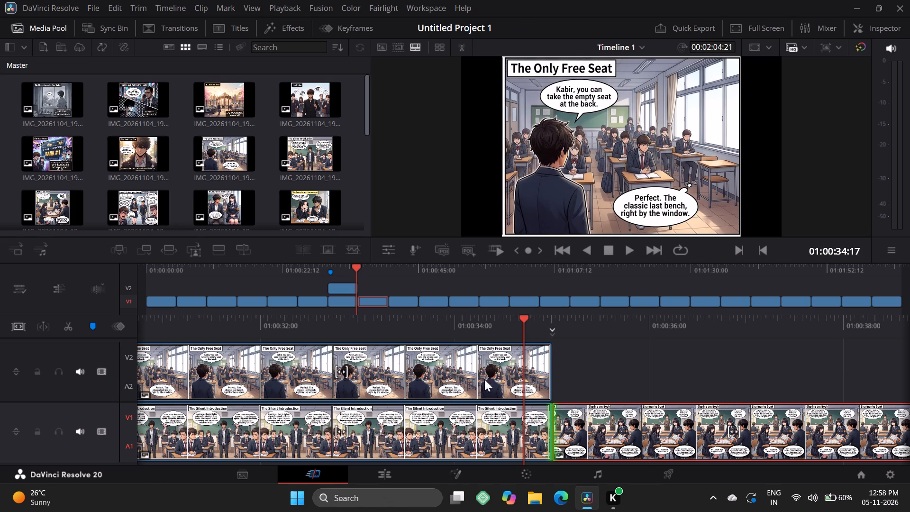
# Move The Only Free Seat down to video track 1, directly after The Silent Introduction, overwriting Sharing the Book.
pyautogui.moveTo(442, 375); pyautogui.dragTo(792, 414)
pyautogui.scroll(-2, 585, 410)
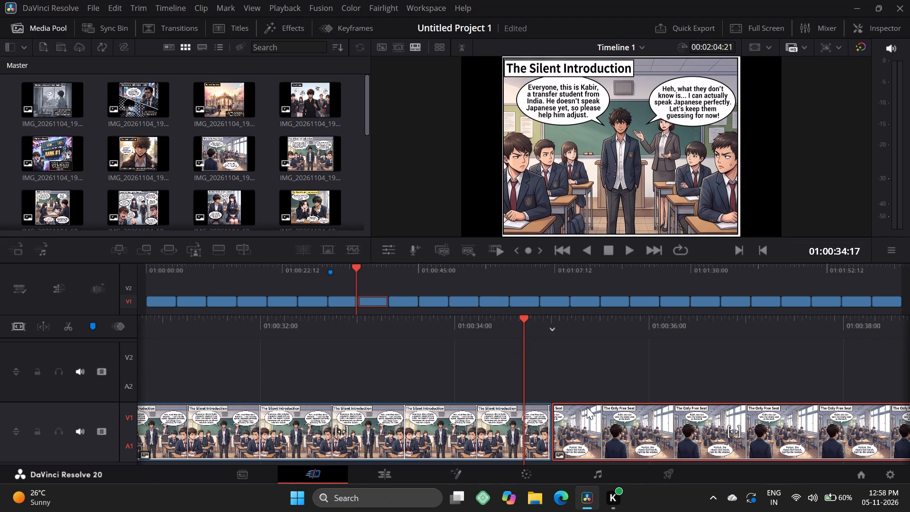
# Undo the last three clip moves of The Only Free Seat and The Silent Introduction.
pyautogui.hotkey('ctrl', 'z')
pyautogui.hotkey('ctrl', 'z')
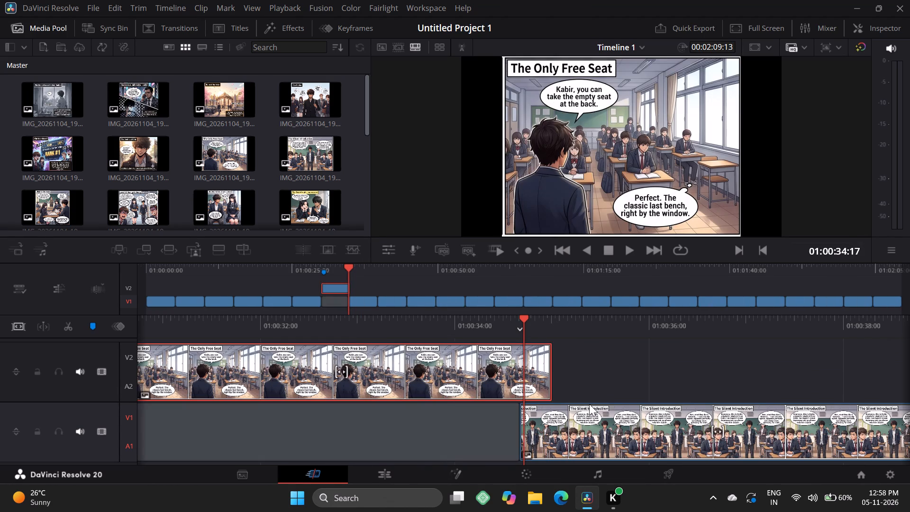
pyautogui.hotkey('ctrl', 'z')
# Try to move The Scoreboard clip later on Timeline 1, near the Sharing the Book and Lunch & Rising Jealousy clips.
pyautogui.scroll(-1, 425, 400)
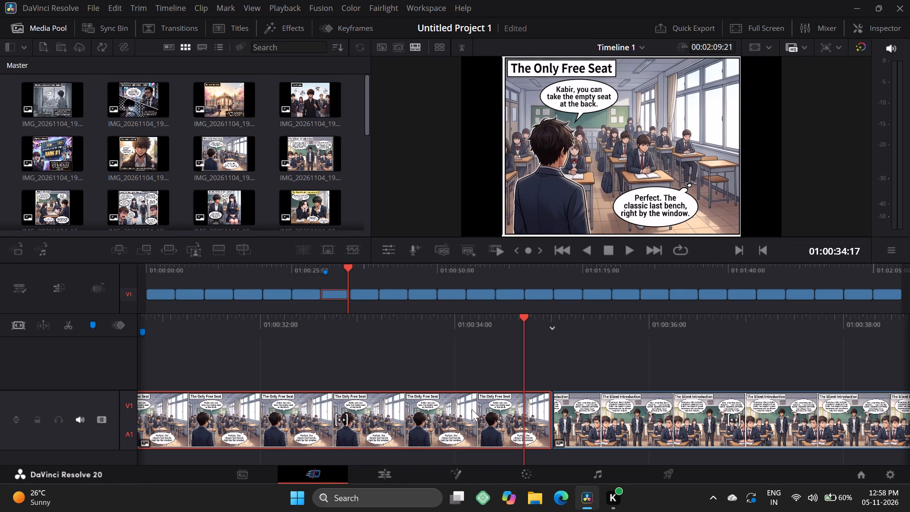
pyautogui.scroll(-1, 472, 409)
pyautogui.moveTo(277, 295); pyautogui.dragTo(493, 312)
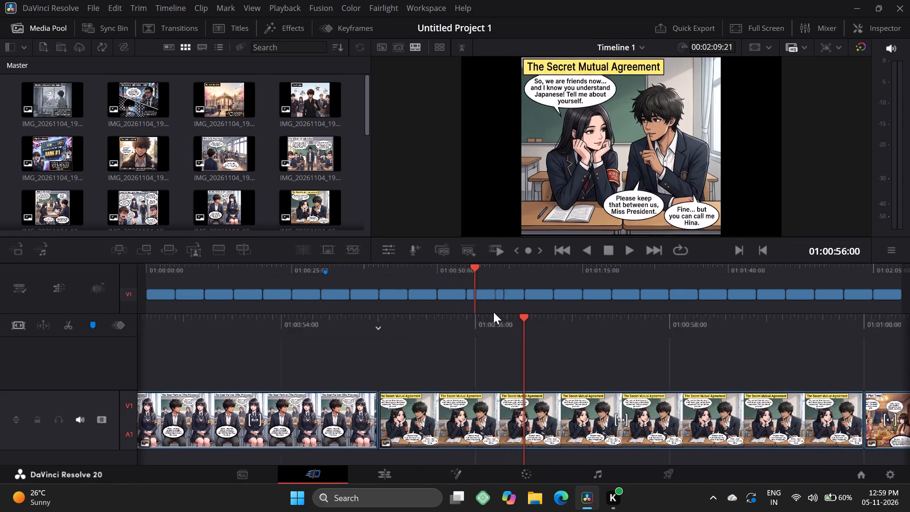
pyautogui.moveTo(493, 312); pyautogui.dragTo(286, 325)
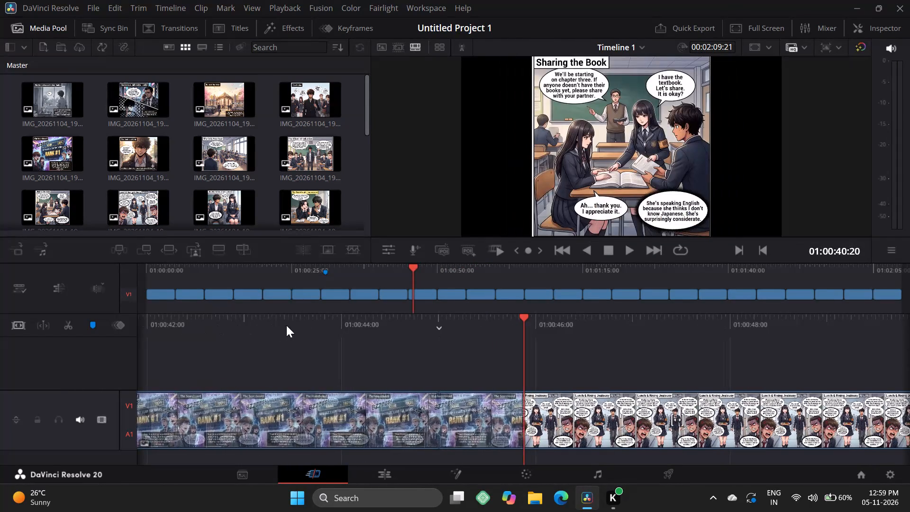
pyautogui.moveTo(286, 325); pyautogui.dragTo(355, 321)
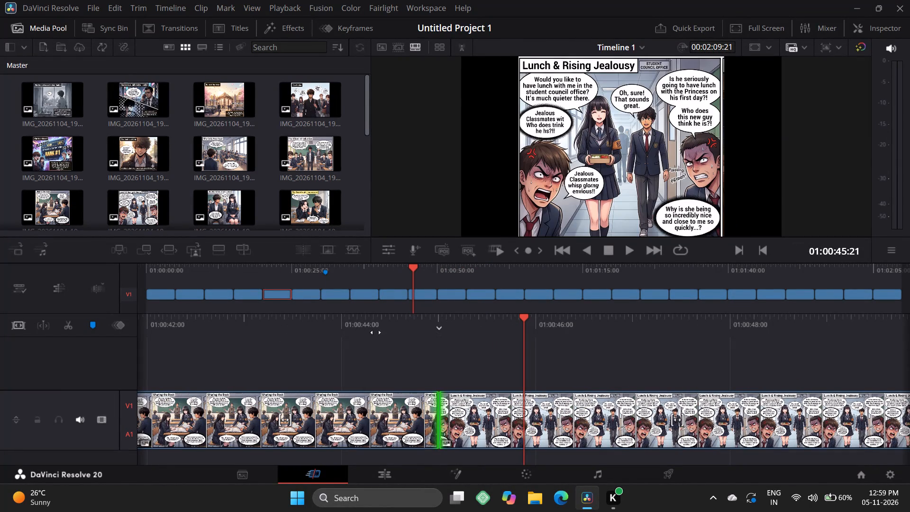
# Undo the marker added within The Only Free Seat clip on Timeline 1.
pyautogui.hotkey('ctrl', 'z')
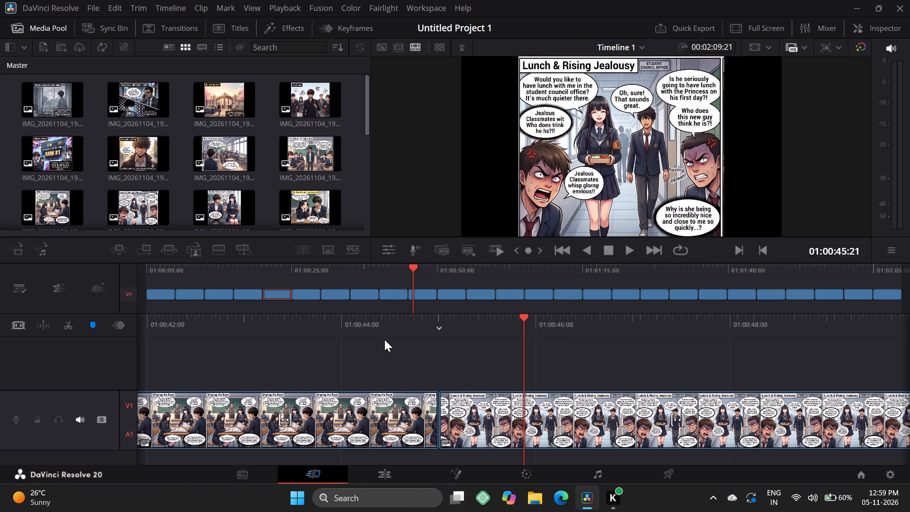
# Play and scrub Timeline 1 around Lunch & Rising Jealousy and Sharing the Book to check their order, then stop playback.
pyautogui.click(613, 247)
pyautogui.click(626, 244)
pyautogui.scroll(-5, 440, 357)
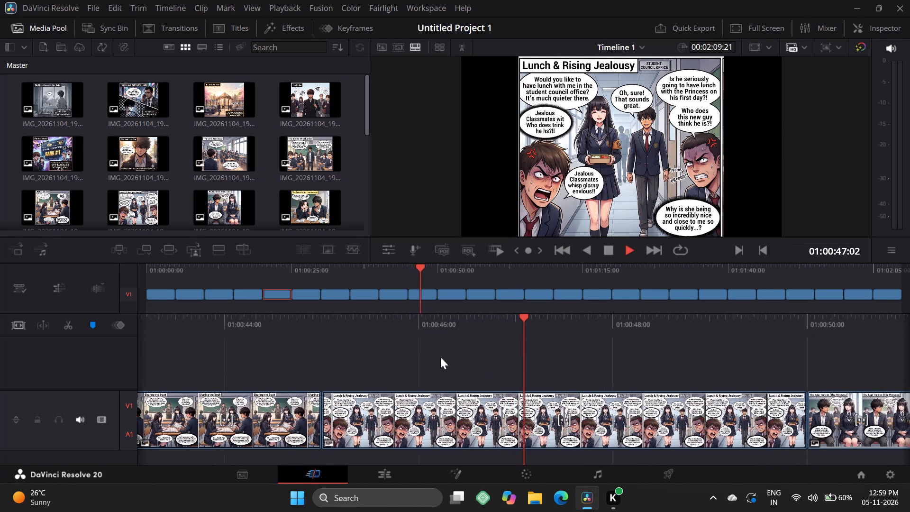
pyautogui.moveTo(266, 361); pyautogui.dragTo(674, 367)
pyautogui.moveTo(266, 307); pyautogui.dragTo(516, 327)
pyautogui.moveTo(282, 327); pyautogui.dragTo(909, 468)
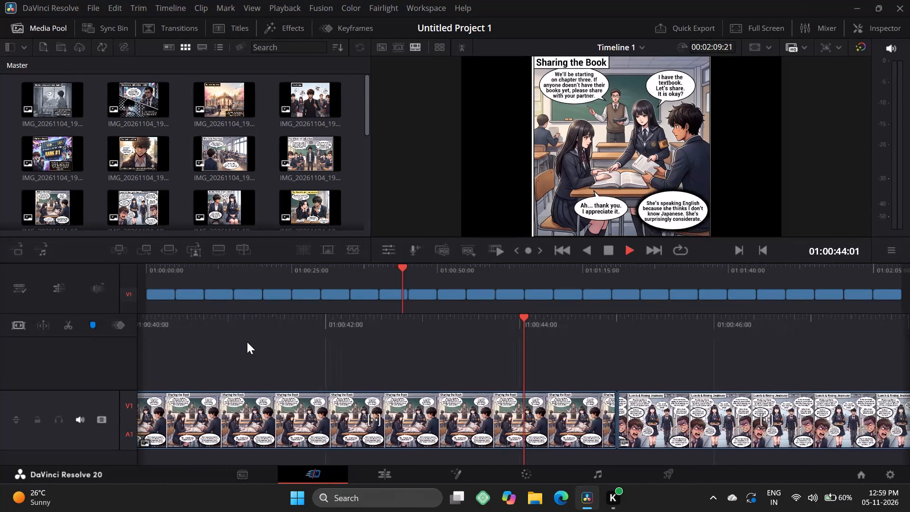
pyautogui.moveTo(238, 334); pyautogui.dragTo(432, 335)
pyautogui.click(606, 255)
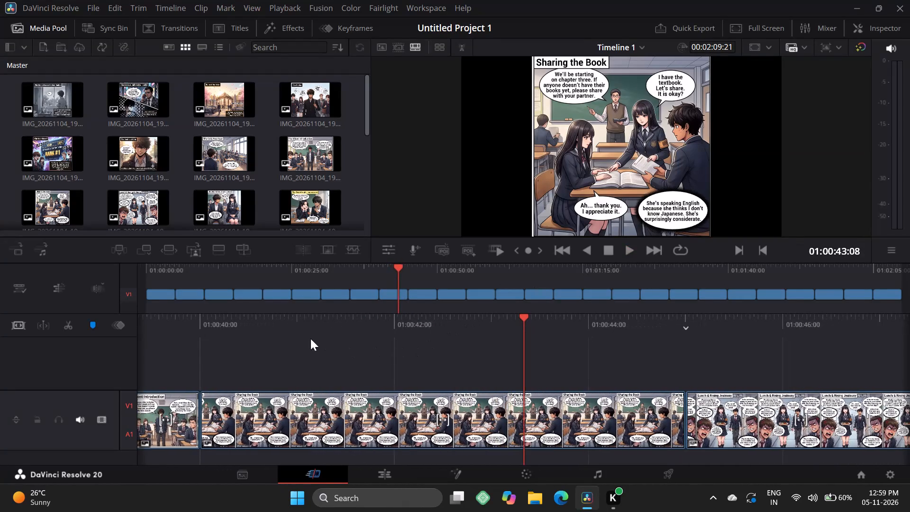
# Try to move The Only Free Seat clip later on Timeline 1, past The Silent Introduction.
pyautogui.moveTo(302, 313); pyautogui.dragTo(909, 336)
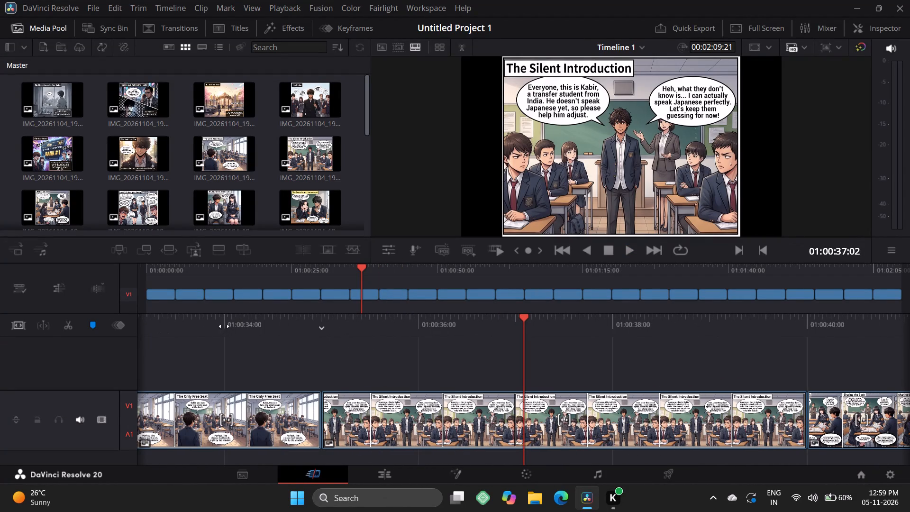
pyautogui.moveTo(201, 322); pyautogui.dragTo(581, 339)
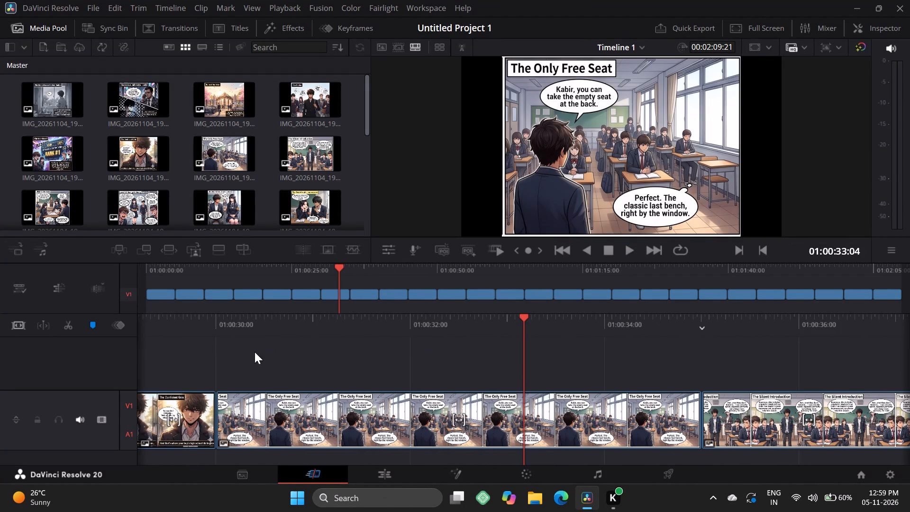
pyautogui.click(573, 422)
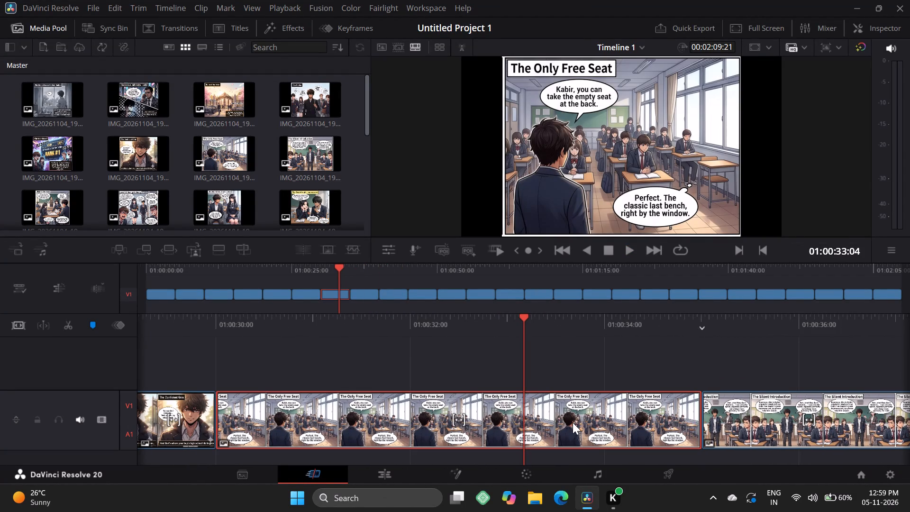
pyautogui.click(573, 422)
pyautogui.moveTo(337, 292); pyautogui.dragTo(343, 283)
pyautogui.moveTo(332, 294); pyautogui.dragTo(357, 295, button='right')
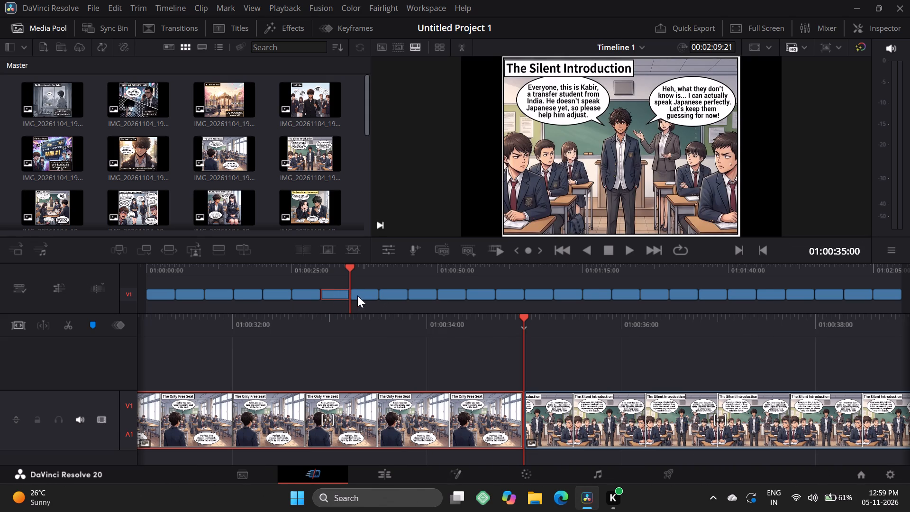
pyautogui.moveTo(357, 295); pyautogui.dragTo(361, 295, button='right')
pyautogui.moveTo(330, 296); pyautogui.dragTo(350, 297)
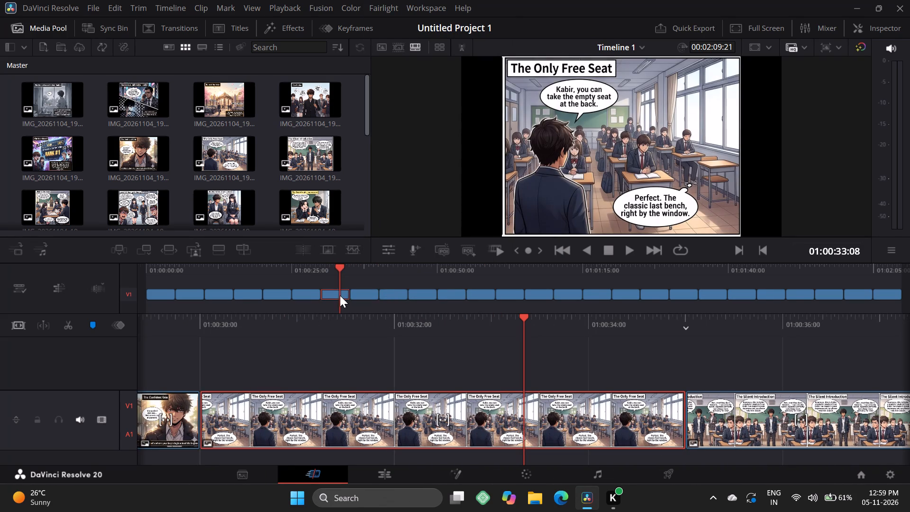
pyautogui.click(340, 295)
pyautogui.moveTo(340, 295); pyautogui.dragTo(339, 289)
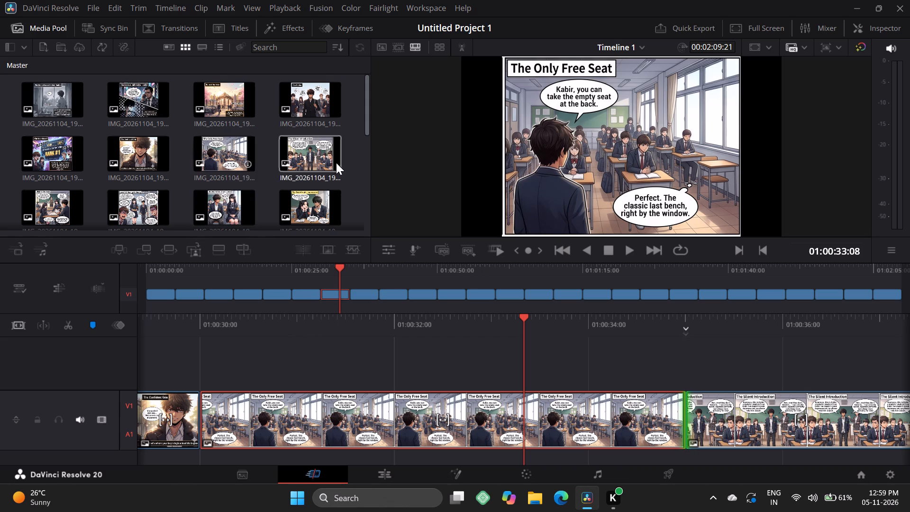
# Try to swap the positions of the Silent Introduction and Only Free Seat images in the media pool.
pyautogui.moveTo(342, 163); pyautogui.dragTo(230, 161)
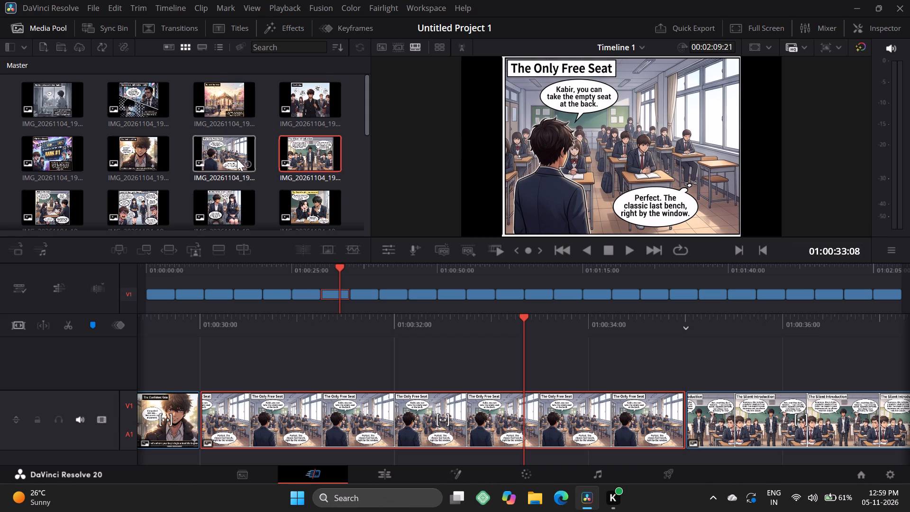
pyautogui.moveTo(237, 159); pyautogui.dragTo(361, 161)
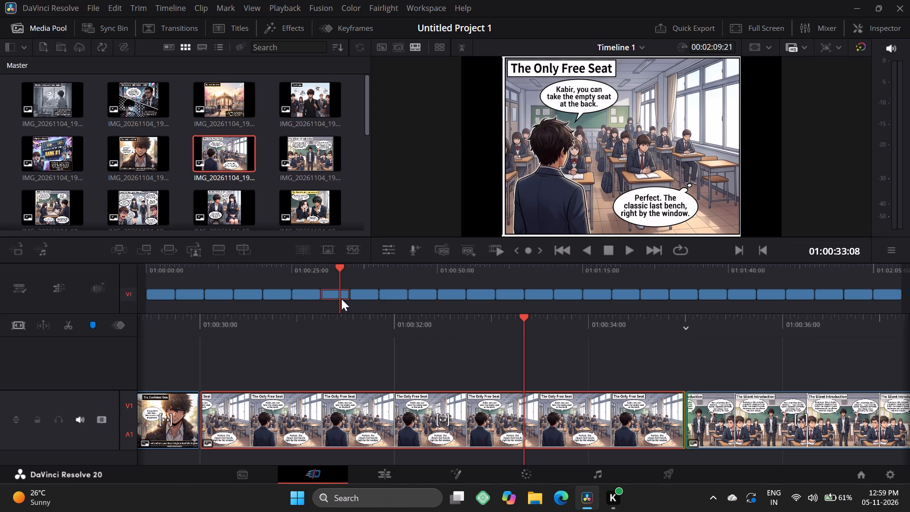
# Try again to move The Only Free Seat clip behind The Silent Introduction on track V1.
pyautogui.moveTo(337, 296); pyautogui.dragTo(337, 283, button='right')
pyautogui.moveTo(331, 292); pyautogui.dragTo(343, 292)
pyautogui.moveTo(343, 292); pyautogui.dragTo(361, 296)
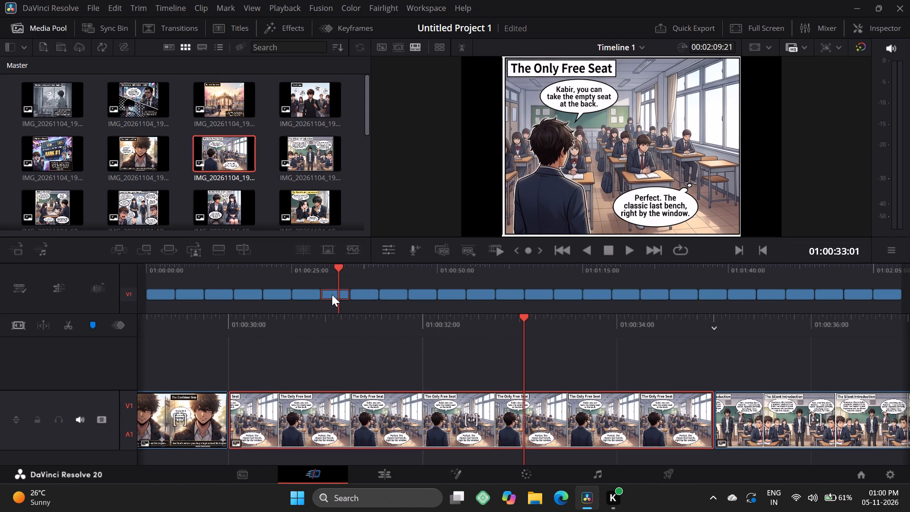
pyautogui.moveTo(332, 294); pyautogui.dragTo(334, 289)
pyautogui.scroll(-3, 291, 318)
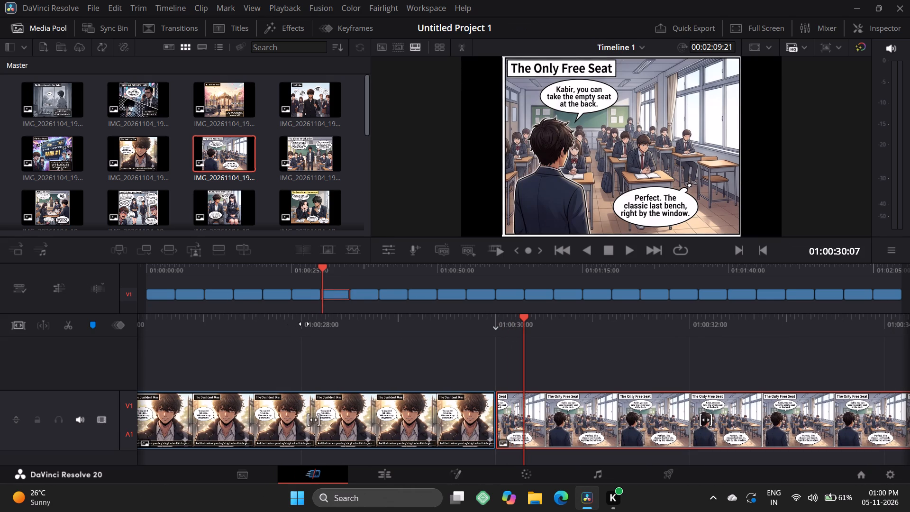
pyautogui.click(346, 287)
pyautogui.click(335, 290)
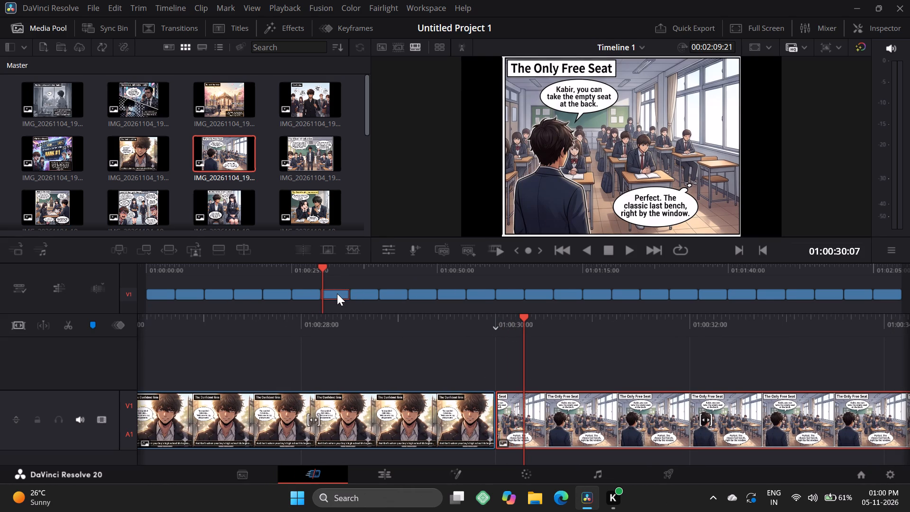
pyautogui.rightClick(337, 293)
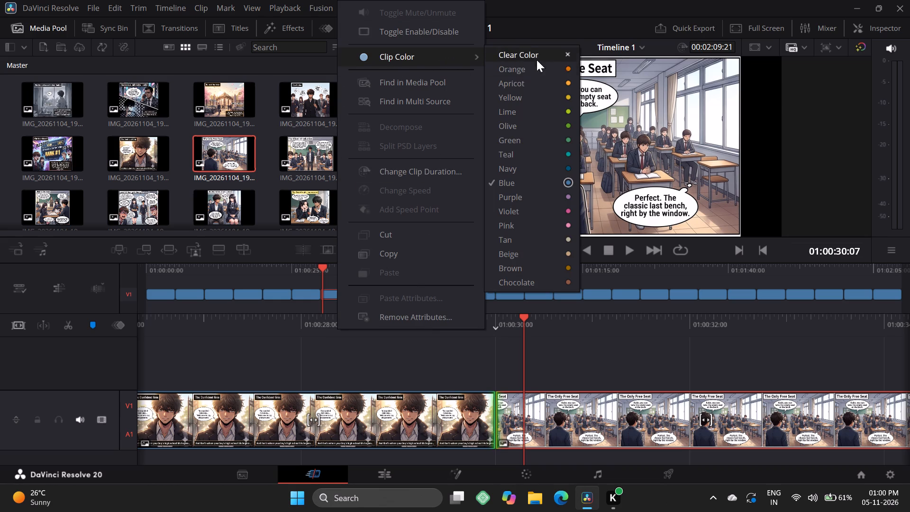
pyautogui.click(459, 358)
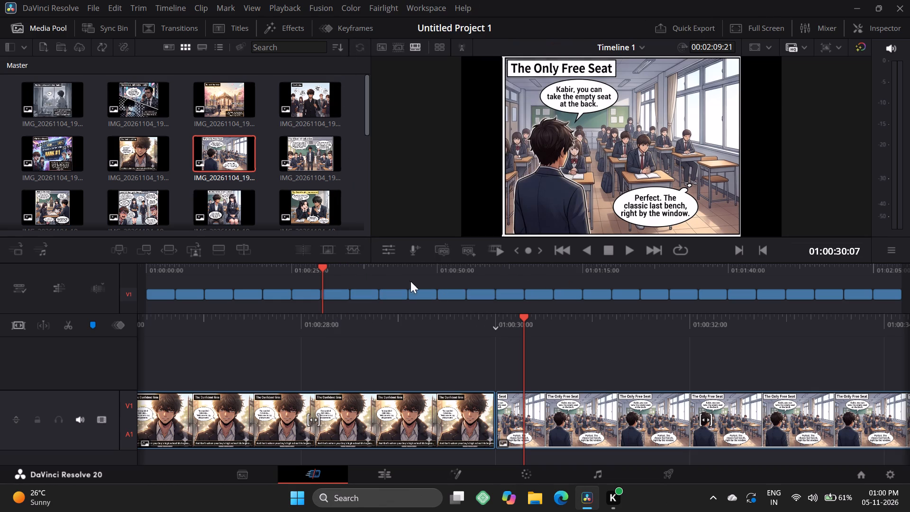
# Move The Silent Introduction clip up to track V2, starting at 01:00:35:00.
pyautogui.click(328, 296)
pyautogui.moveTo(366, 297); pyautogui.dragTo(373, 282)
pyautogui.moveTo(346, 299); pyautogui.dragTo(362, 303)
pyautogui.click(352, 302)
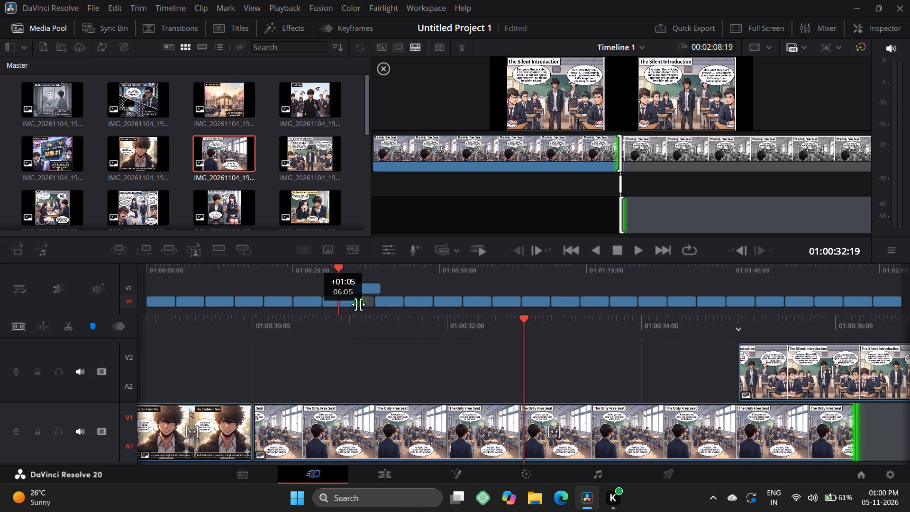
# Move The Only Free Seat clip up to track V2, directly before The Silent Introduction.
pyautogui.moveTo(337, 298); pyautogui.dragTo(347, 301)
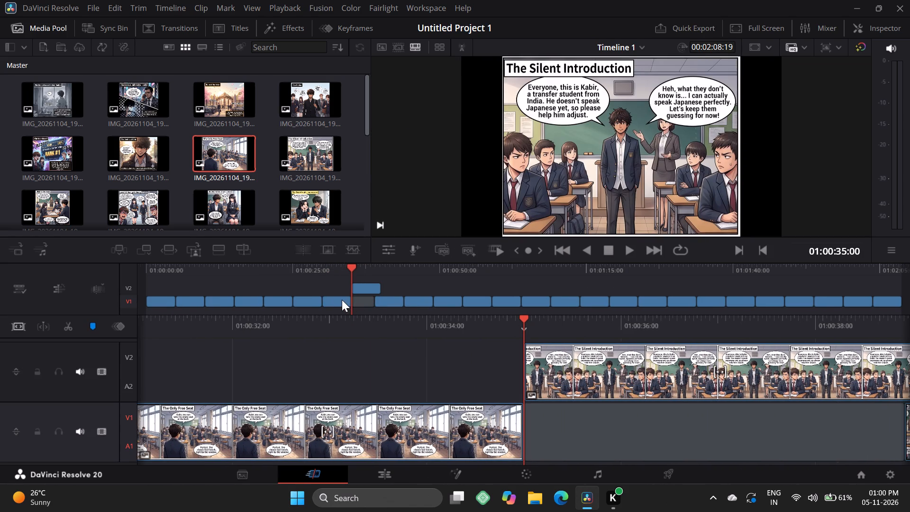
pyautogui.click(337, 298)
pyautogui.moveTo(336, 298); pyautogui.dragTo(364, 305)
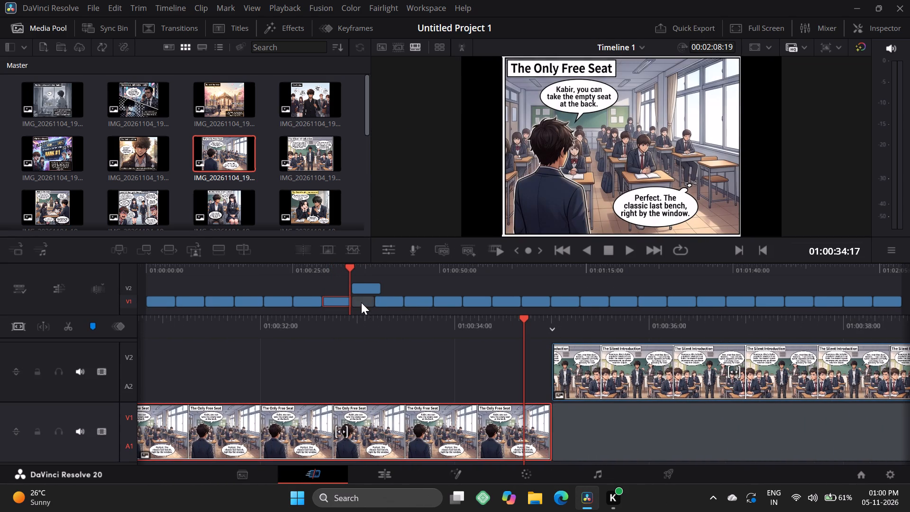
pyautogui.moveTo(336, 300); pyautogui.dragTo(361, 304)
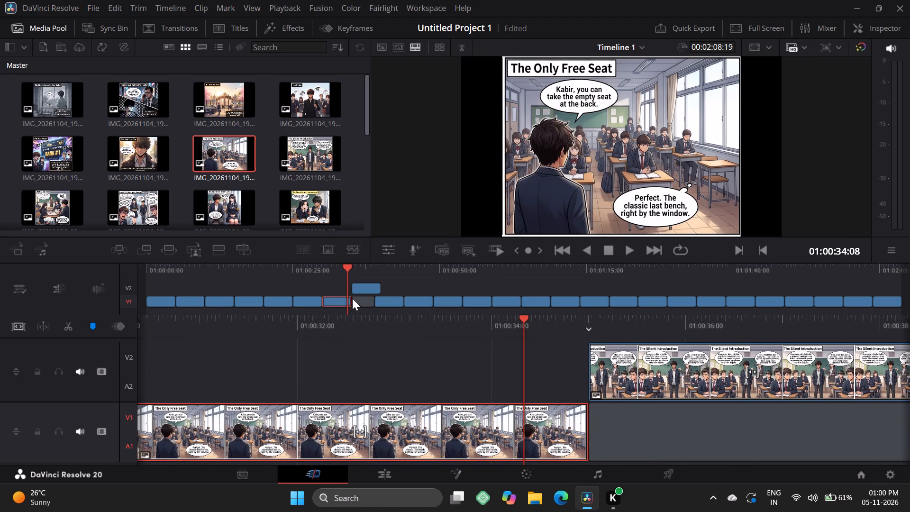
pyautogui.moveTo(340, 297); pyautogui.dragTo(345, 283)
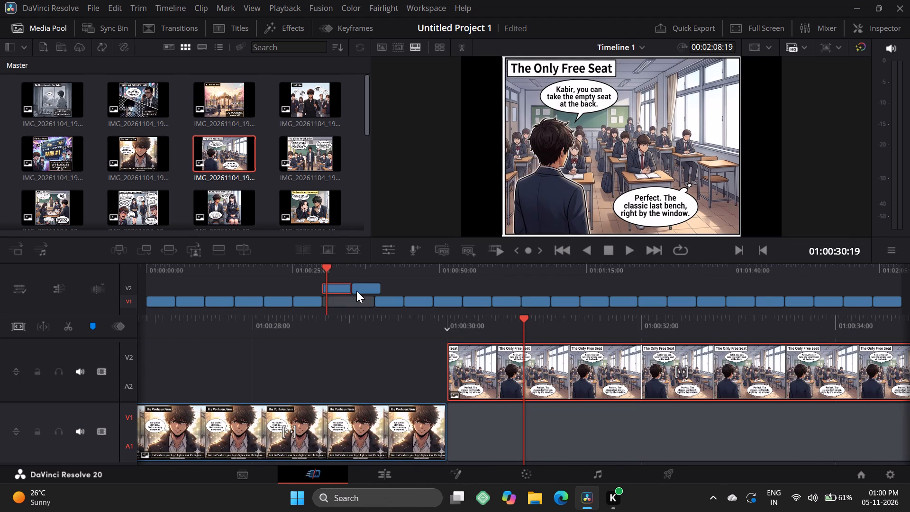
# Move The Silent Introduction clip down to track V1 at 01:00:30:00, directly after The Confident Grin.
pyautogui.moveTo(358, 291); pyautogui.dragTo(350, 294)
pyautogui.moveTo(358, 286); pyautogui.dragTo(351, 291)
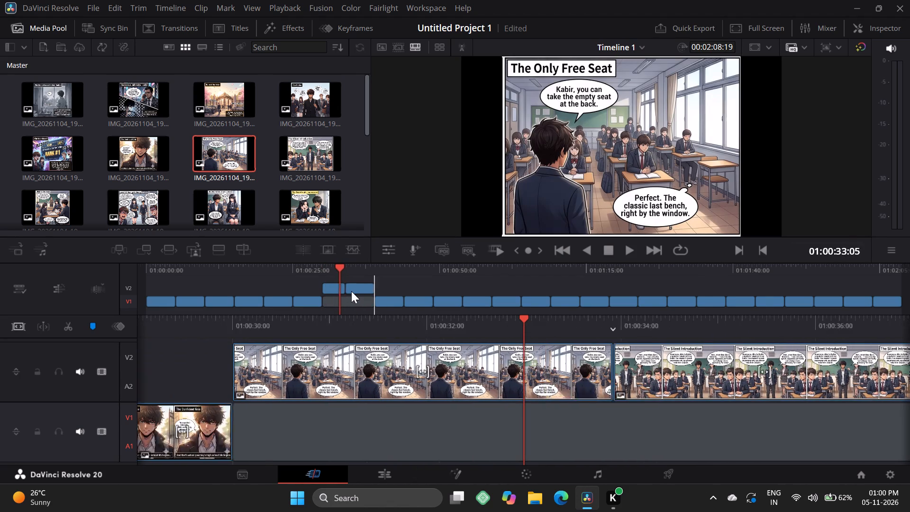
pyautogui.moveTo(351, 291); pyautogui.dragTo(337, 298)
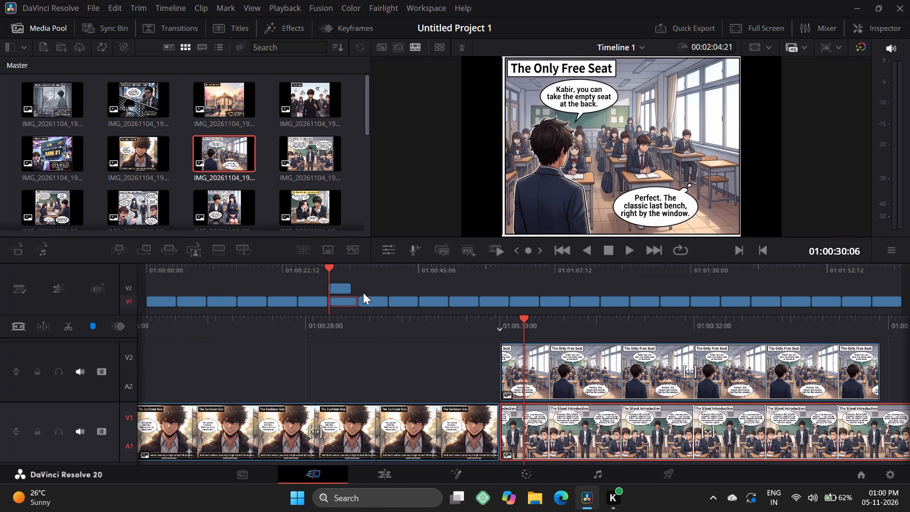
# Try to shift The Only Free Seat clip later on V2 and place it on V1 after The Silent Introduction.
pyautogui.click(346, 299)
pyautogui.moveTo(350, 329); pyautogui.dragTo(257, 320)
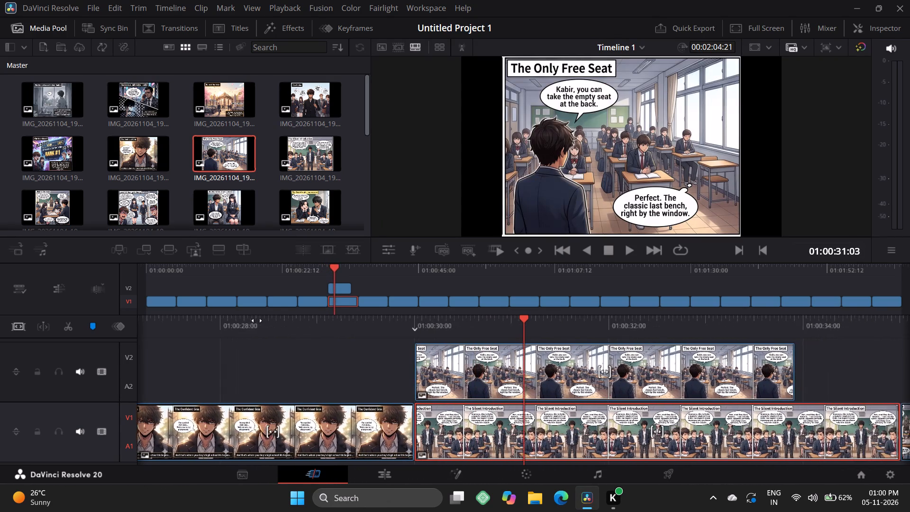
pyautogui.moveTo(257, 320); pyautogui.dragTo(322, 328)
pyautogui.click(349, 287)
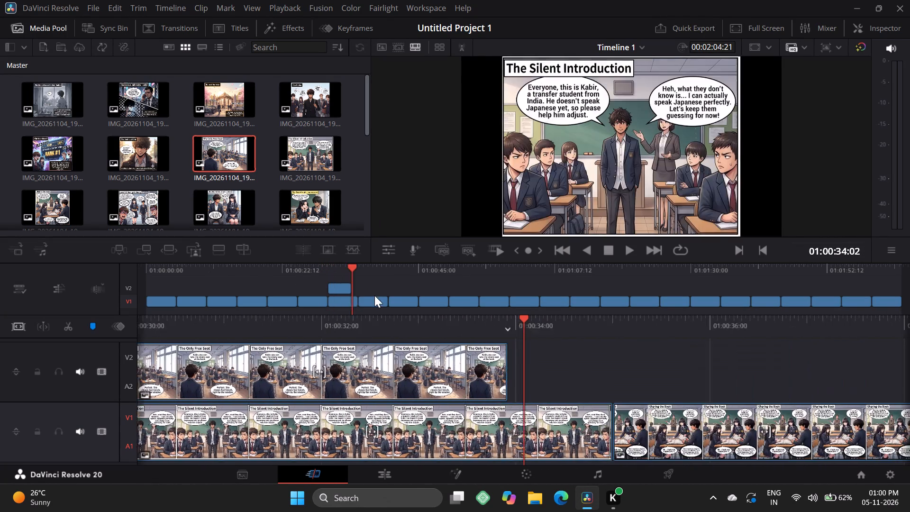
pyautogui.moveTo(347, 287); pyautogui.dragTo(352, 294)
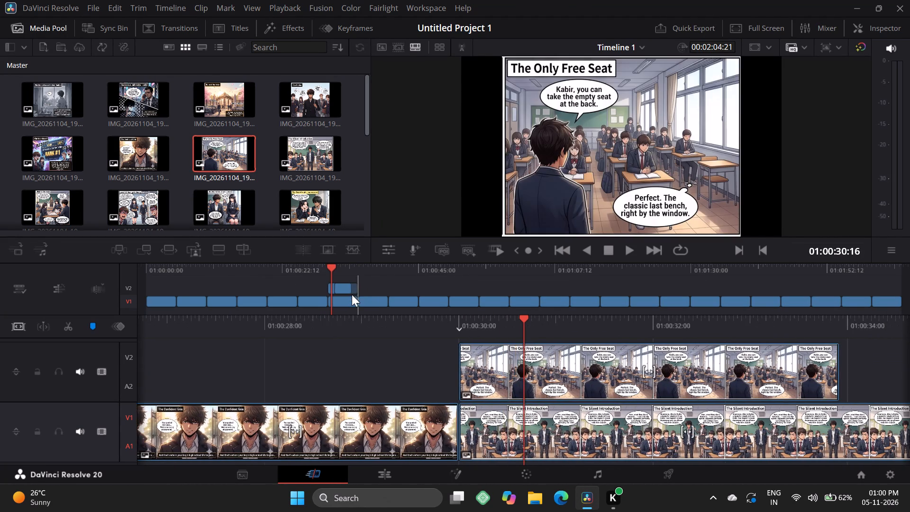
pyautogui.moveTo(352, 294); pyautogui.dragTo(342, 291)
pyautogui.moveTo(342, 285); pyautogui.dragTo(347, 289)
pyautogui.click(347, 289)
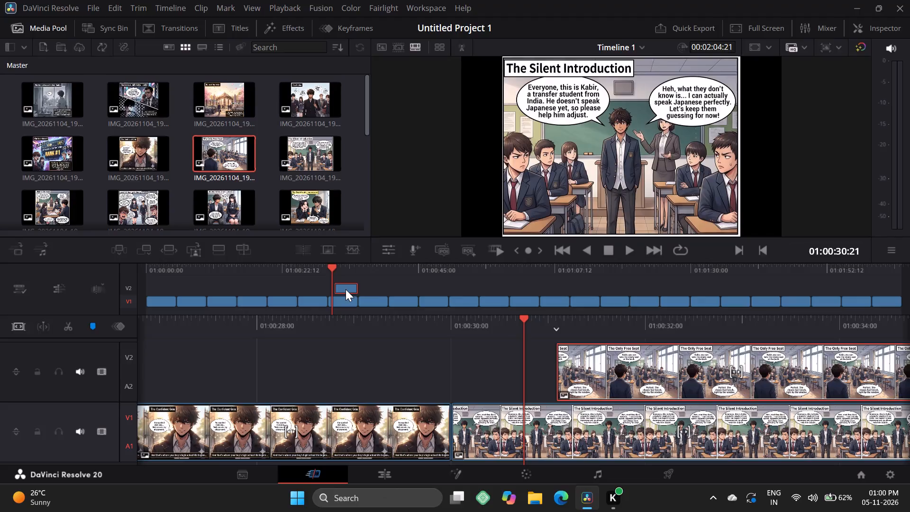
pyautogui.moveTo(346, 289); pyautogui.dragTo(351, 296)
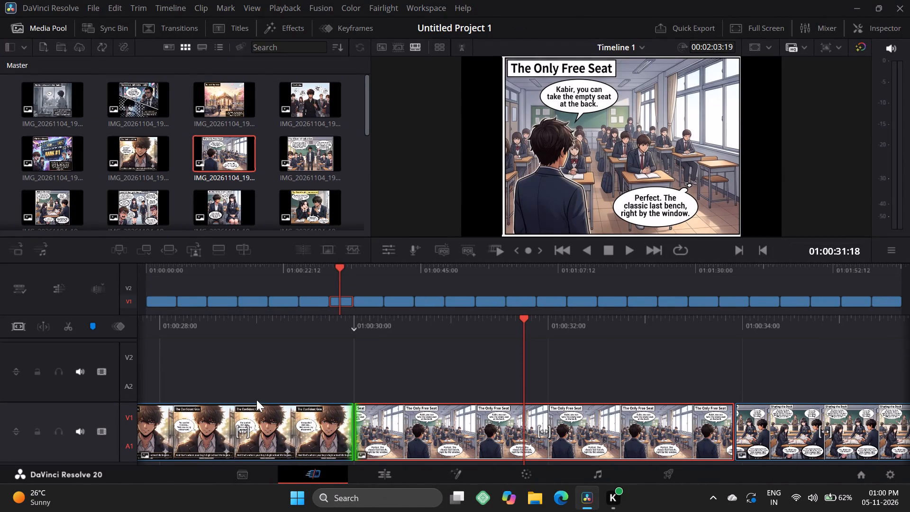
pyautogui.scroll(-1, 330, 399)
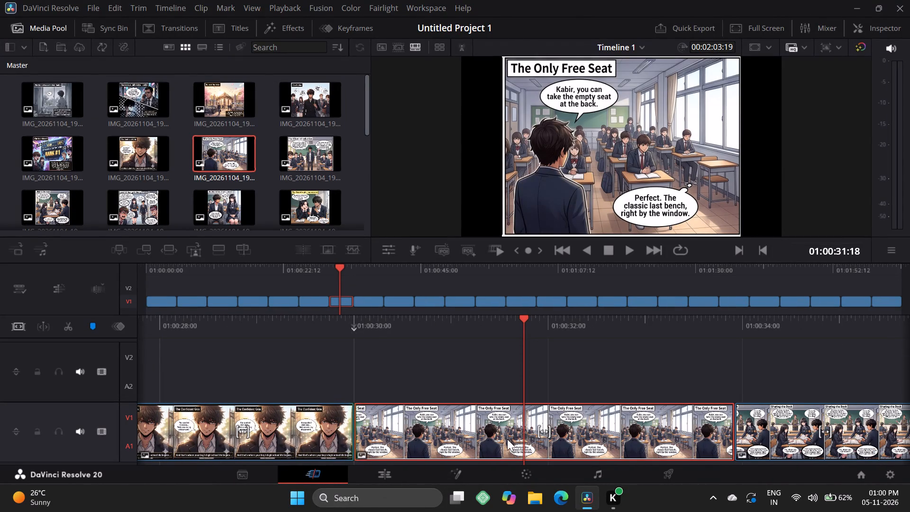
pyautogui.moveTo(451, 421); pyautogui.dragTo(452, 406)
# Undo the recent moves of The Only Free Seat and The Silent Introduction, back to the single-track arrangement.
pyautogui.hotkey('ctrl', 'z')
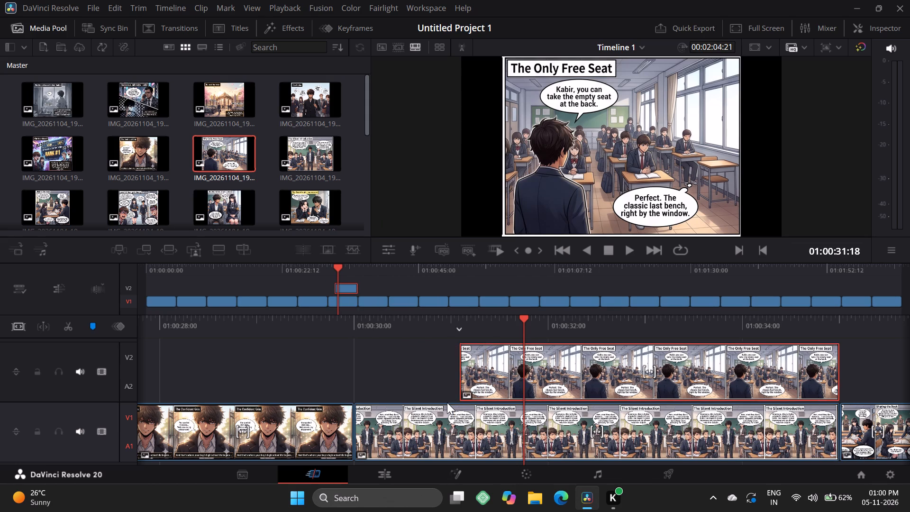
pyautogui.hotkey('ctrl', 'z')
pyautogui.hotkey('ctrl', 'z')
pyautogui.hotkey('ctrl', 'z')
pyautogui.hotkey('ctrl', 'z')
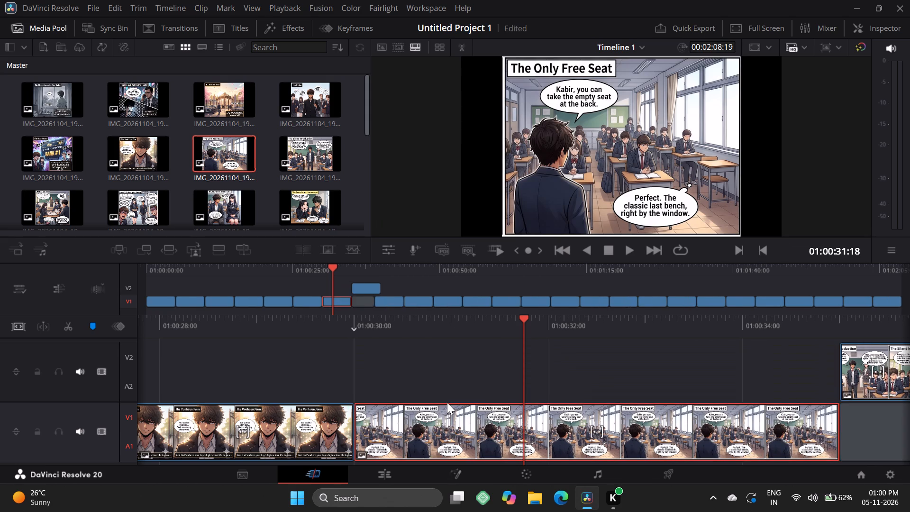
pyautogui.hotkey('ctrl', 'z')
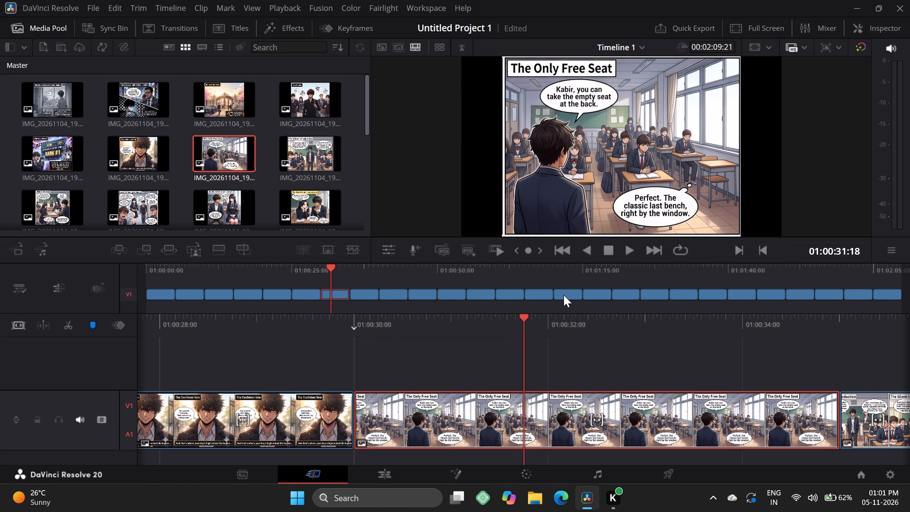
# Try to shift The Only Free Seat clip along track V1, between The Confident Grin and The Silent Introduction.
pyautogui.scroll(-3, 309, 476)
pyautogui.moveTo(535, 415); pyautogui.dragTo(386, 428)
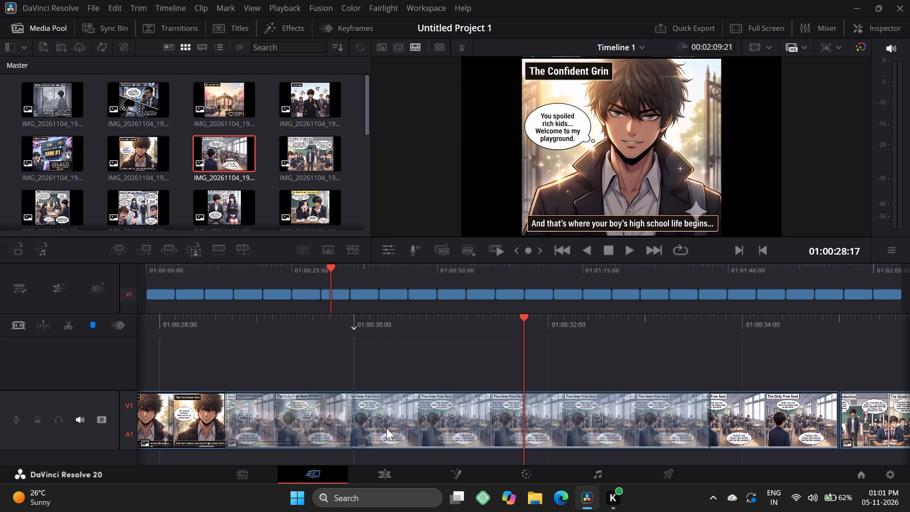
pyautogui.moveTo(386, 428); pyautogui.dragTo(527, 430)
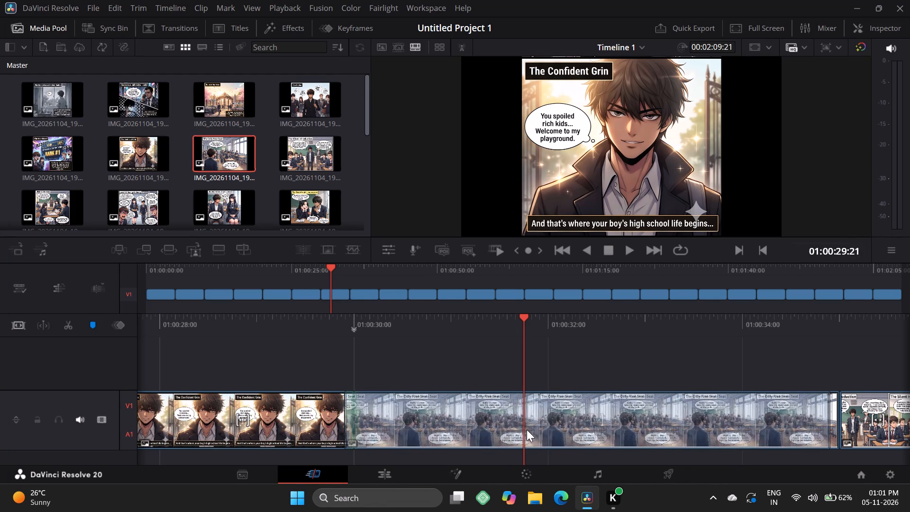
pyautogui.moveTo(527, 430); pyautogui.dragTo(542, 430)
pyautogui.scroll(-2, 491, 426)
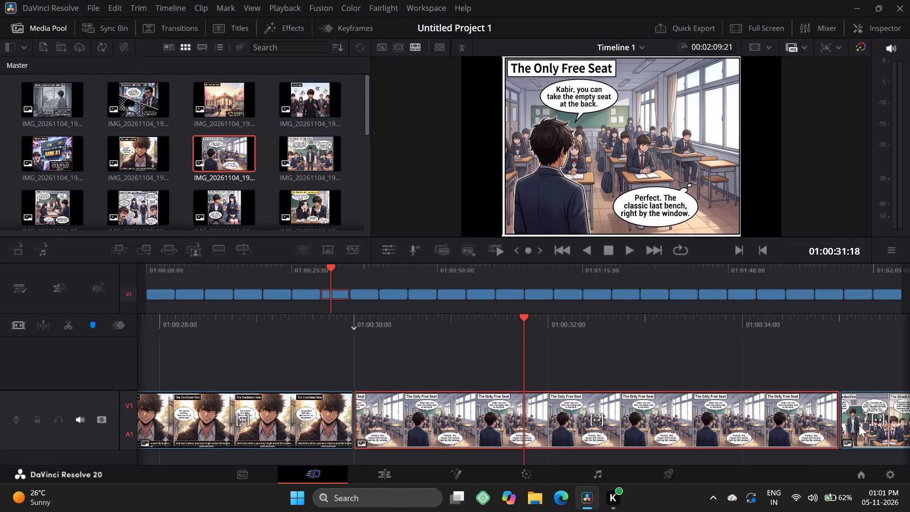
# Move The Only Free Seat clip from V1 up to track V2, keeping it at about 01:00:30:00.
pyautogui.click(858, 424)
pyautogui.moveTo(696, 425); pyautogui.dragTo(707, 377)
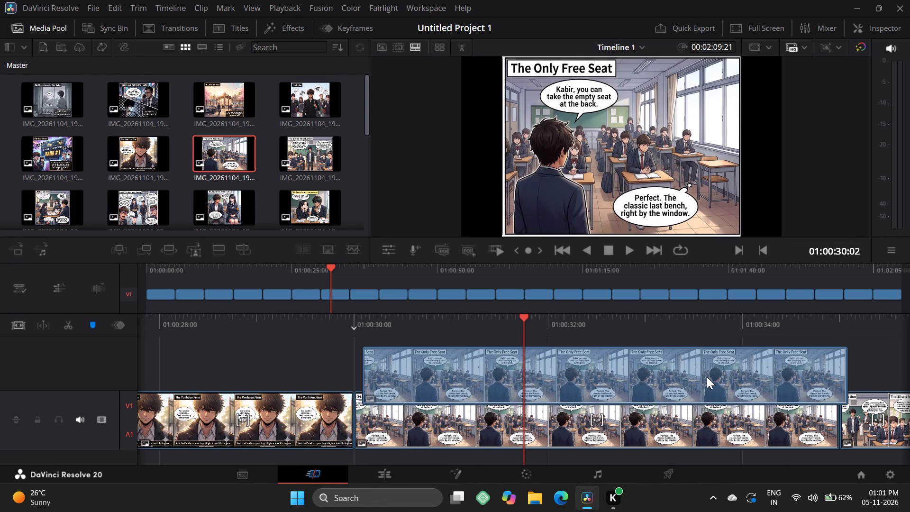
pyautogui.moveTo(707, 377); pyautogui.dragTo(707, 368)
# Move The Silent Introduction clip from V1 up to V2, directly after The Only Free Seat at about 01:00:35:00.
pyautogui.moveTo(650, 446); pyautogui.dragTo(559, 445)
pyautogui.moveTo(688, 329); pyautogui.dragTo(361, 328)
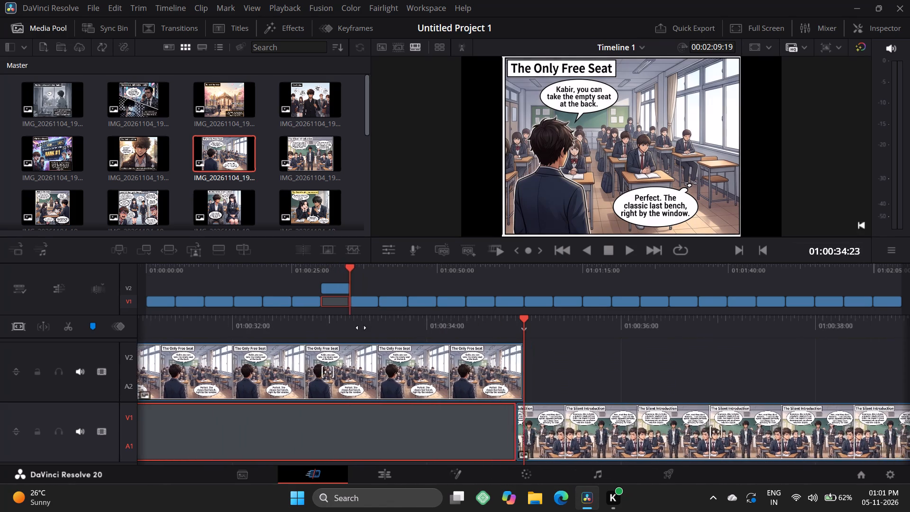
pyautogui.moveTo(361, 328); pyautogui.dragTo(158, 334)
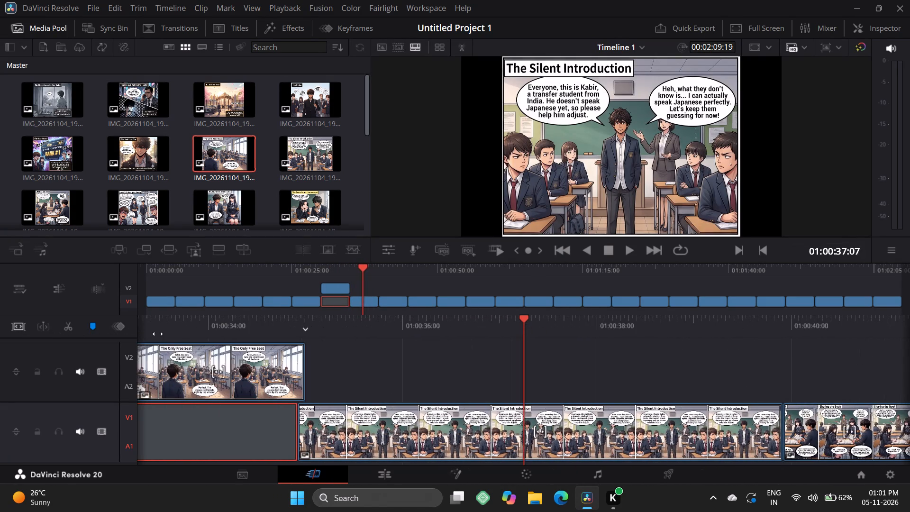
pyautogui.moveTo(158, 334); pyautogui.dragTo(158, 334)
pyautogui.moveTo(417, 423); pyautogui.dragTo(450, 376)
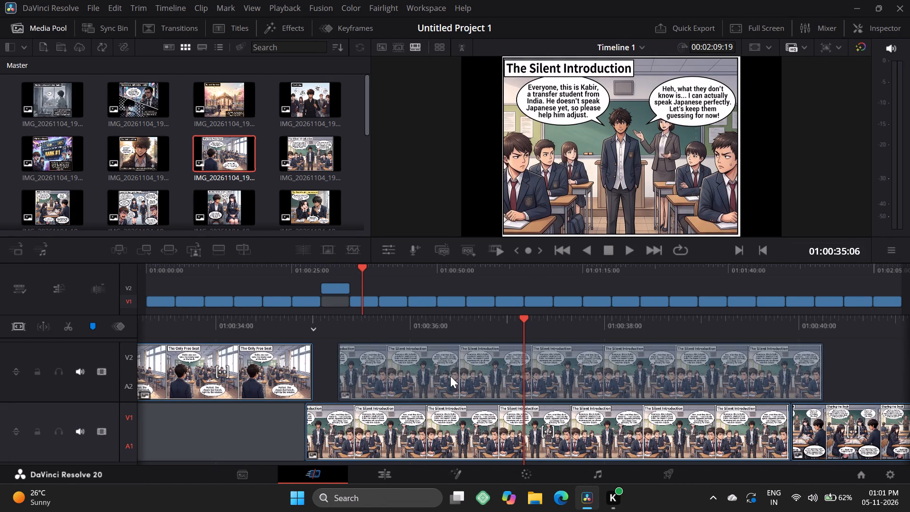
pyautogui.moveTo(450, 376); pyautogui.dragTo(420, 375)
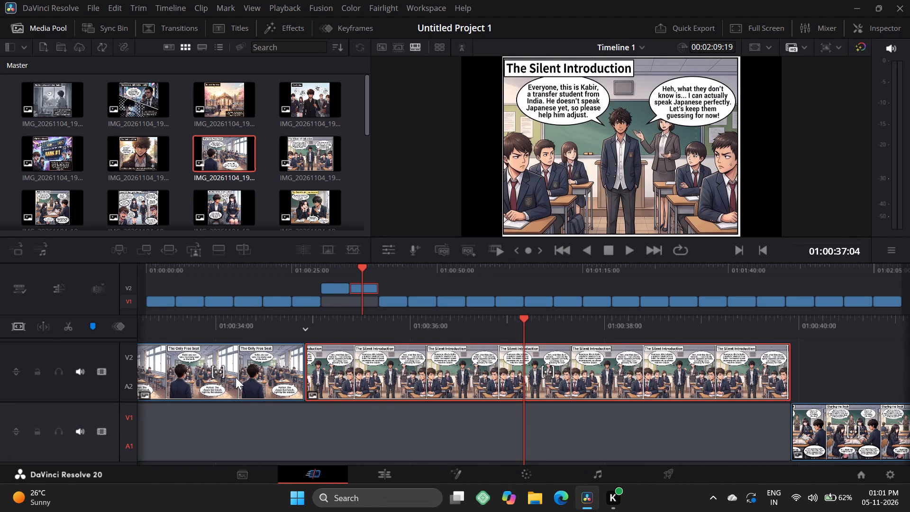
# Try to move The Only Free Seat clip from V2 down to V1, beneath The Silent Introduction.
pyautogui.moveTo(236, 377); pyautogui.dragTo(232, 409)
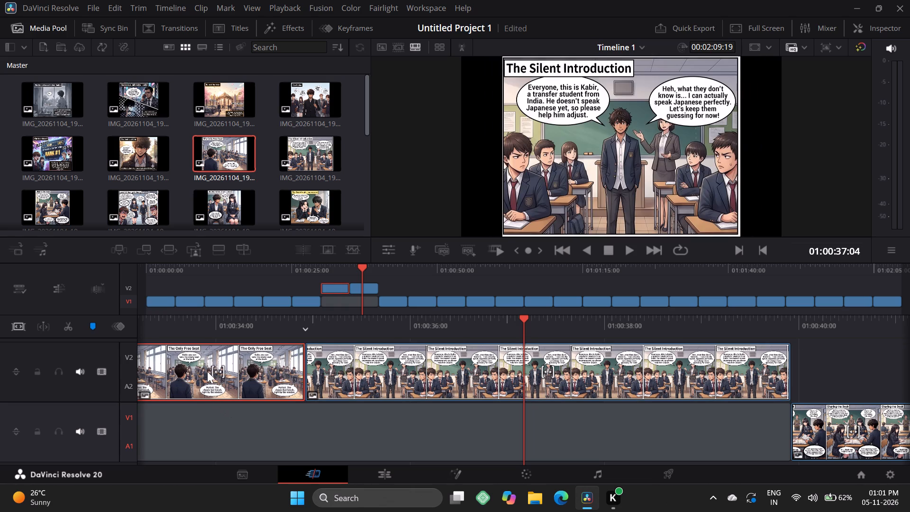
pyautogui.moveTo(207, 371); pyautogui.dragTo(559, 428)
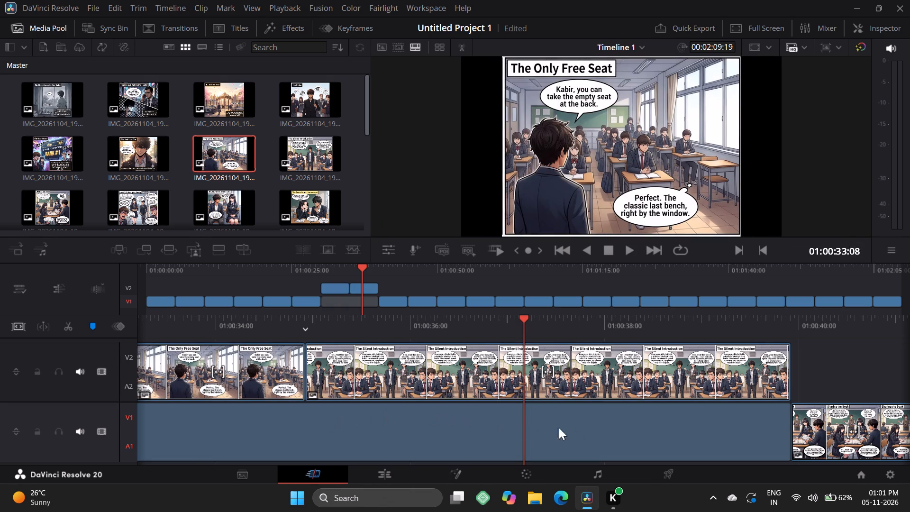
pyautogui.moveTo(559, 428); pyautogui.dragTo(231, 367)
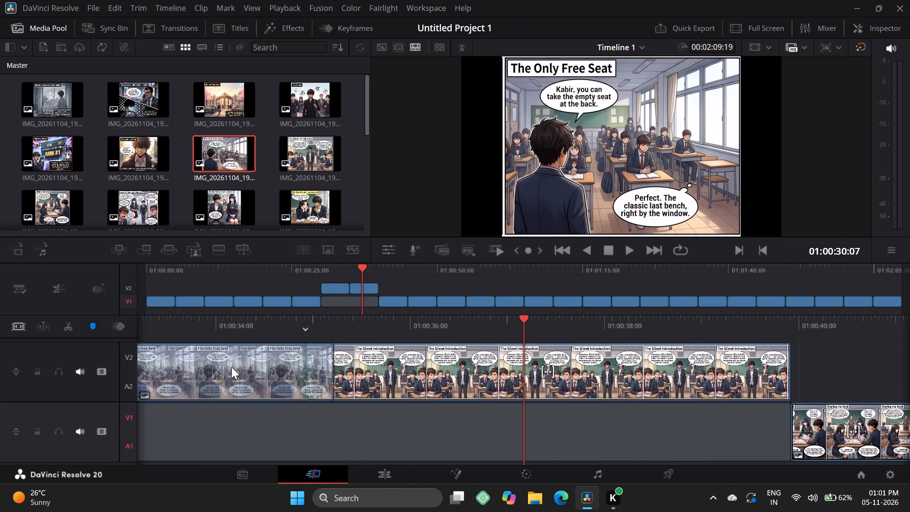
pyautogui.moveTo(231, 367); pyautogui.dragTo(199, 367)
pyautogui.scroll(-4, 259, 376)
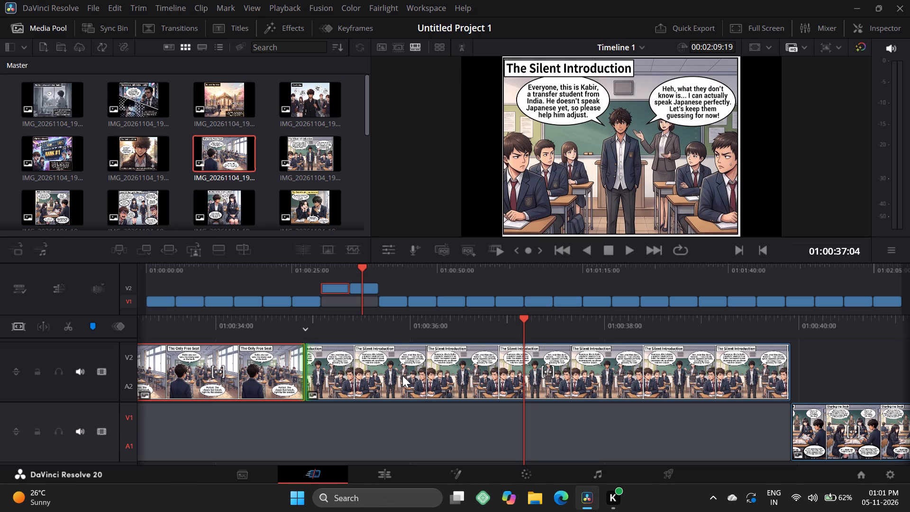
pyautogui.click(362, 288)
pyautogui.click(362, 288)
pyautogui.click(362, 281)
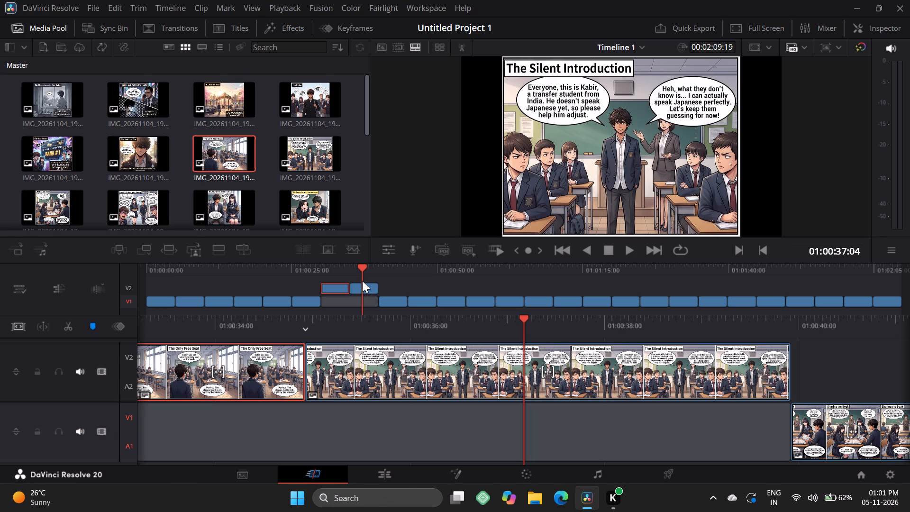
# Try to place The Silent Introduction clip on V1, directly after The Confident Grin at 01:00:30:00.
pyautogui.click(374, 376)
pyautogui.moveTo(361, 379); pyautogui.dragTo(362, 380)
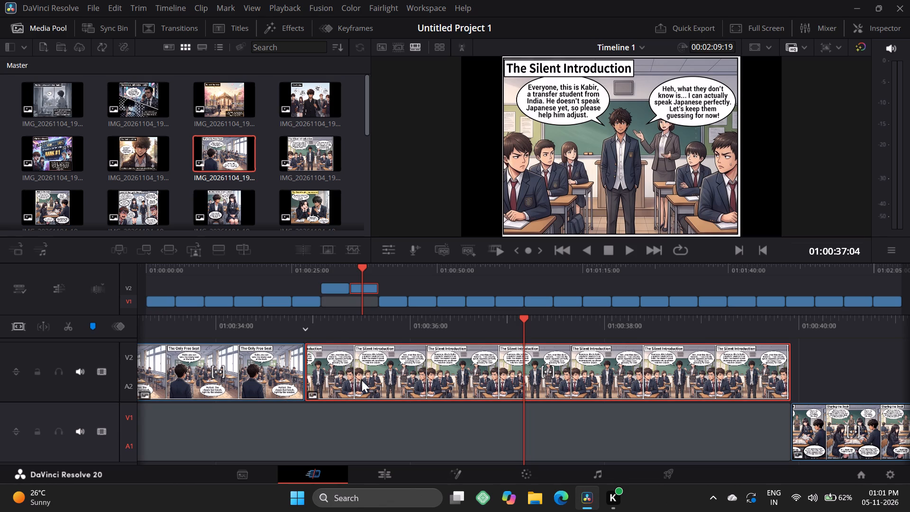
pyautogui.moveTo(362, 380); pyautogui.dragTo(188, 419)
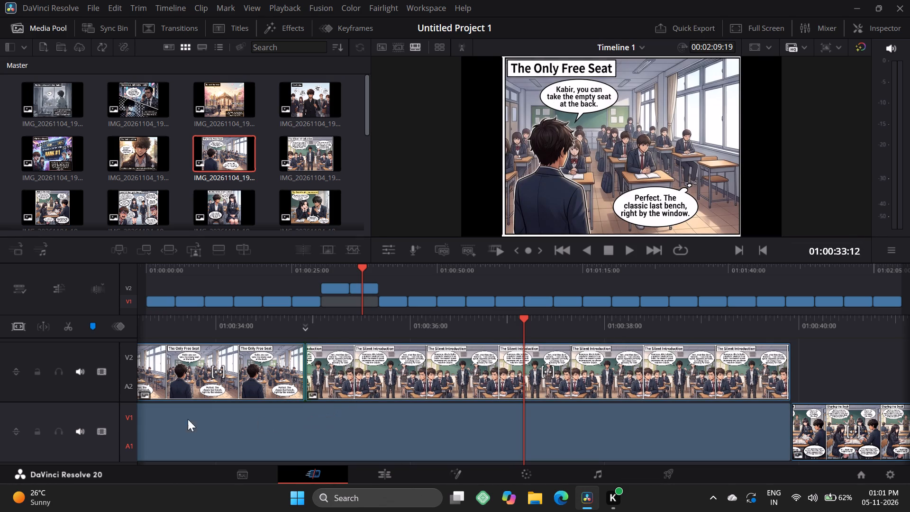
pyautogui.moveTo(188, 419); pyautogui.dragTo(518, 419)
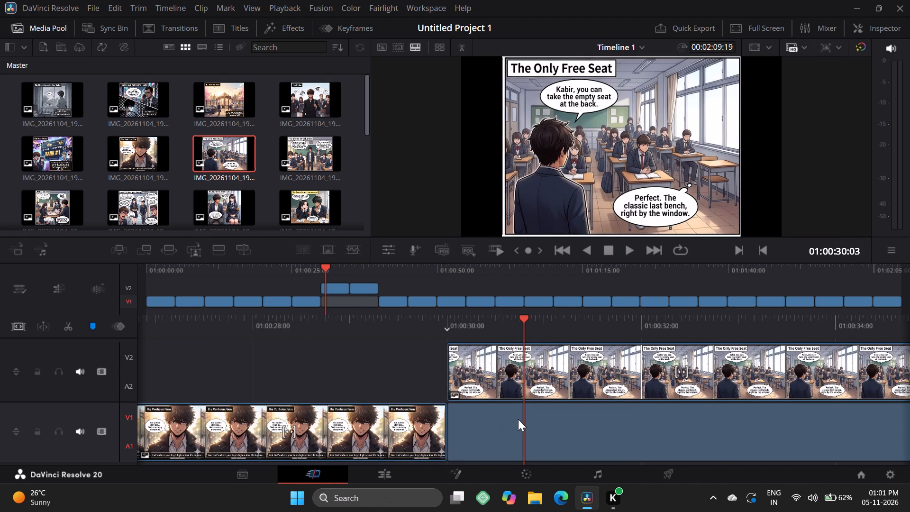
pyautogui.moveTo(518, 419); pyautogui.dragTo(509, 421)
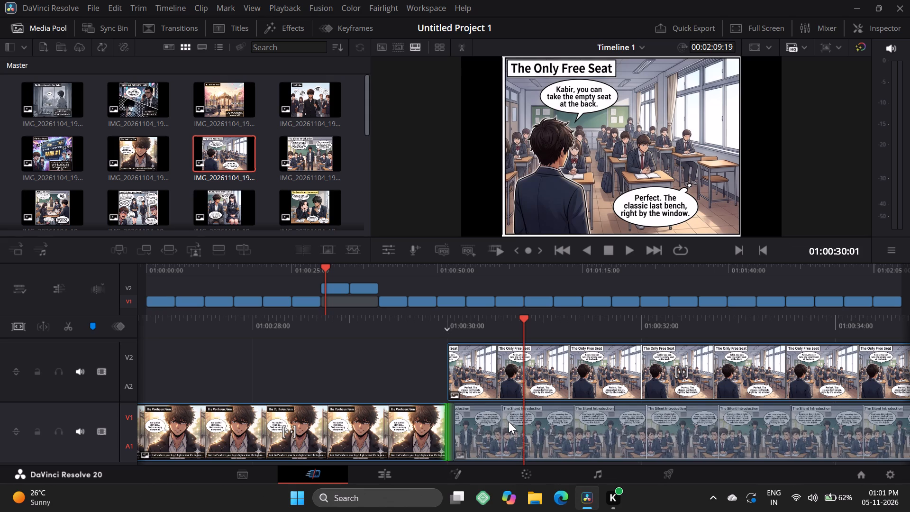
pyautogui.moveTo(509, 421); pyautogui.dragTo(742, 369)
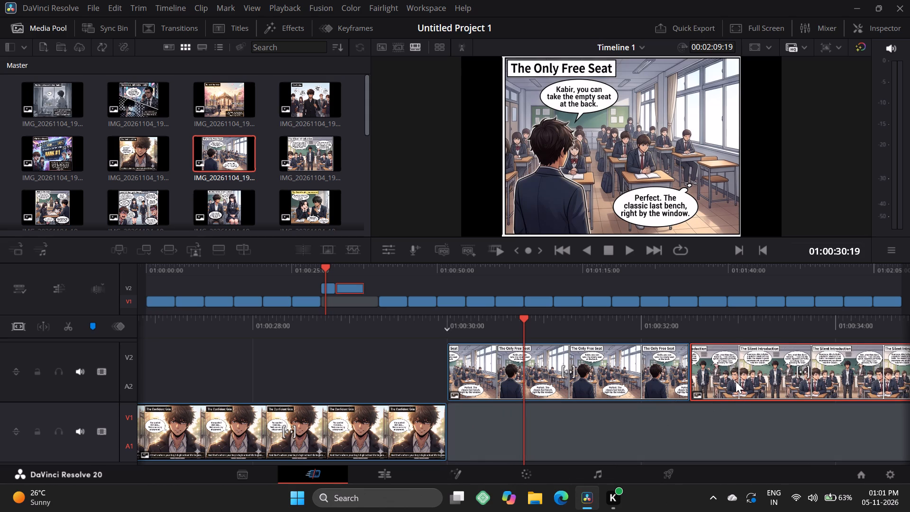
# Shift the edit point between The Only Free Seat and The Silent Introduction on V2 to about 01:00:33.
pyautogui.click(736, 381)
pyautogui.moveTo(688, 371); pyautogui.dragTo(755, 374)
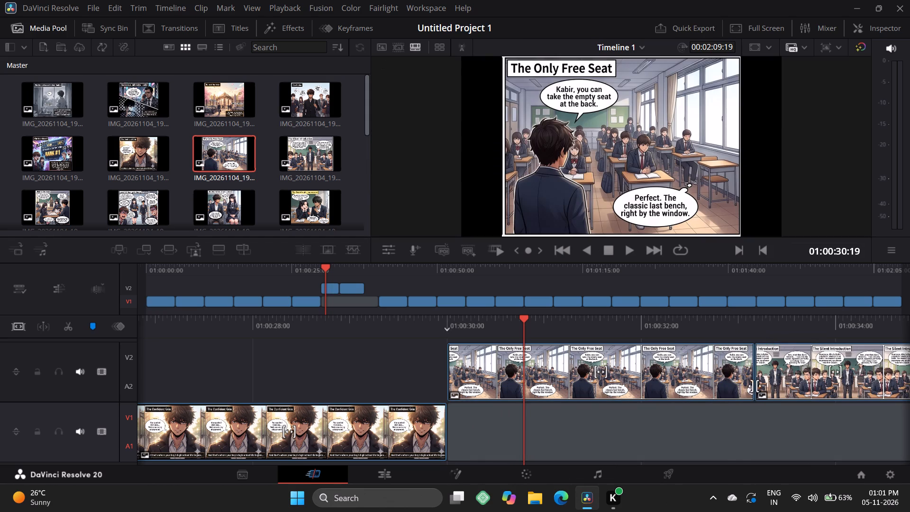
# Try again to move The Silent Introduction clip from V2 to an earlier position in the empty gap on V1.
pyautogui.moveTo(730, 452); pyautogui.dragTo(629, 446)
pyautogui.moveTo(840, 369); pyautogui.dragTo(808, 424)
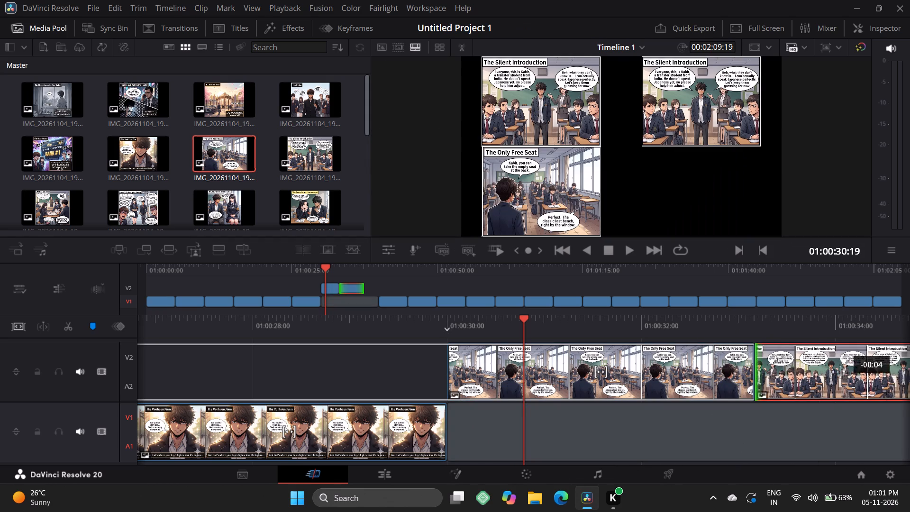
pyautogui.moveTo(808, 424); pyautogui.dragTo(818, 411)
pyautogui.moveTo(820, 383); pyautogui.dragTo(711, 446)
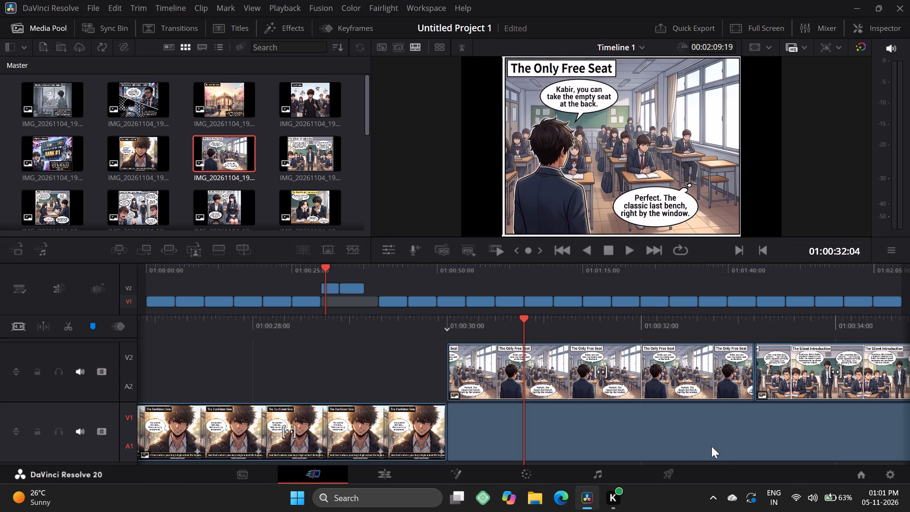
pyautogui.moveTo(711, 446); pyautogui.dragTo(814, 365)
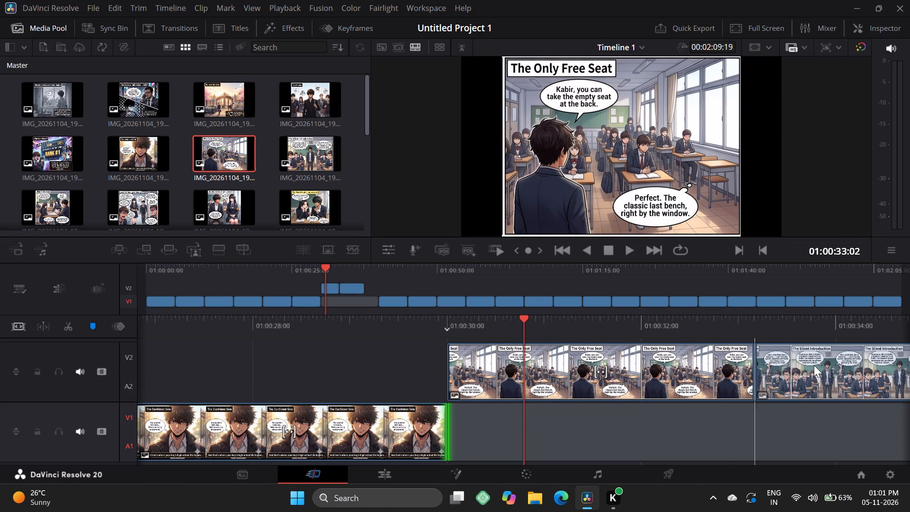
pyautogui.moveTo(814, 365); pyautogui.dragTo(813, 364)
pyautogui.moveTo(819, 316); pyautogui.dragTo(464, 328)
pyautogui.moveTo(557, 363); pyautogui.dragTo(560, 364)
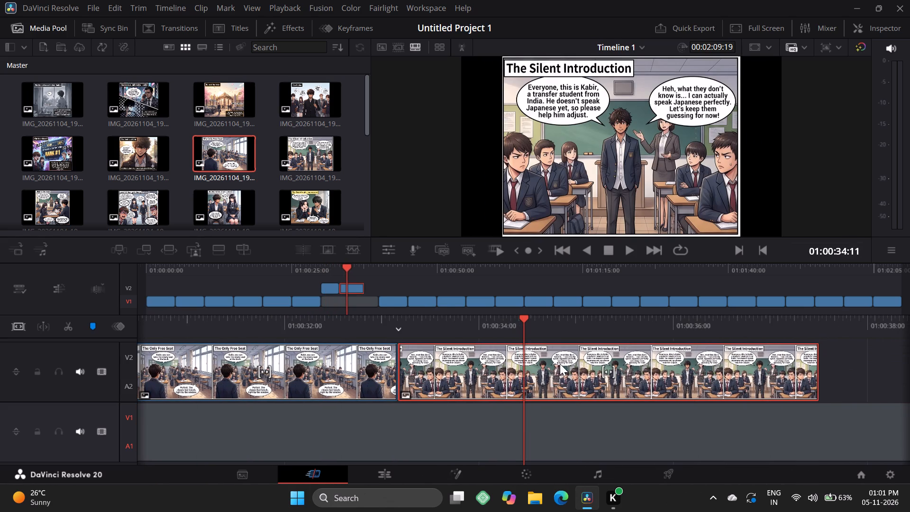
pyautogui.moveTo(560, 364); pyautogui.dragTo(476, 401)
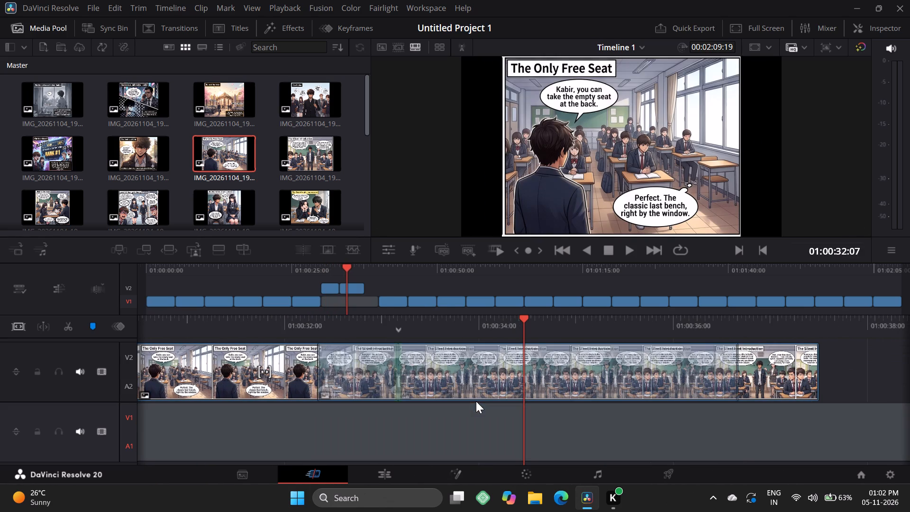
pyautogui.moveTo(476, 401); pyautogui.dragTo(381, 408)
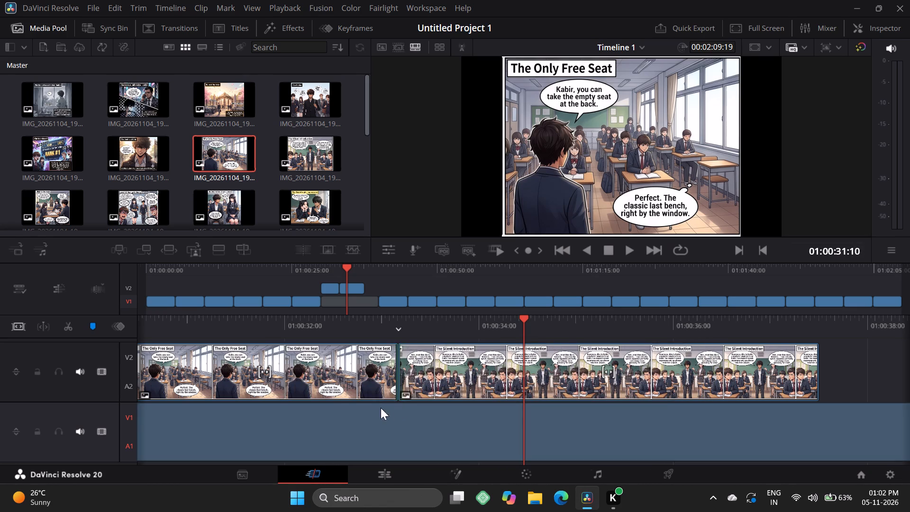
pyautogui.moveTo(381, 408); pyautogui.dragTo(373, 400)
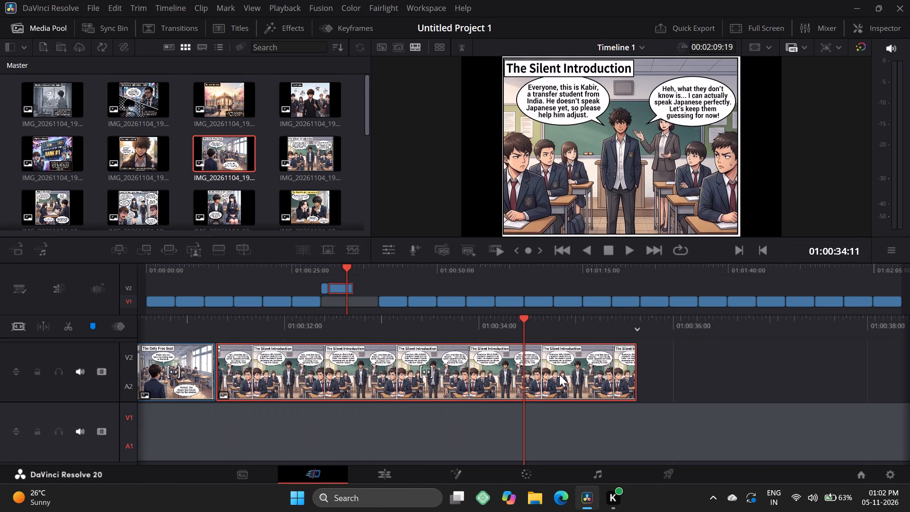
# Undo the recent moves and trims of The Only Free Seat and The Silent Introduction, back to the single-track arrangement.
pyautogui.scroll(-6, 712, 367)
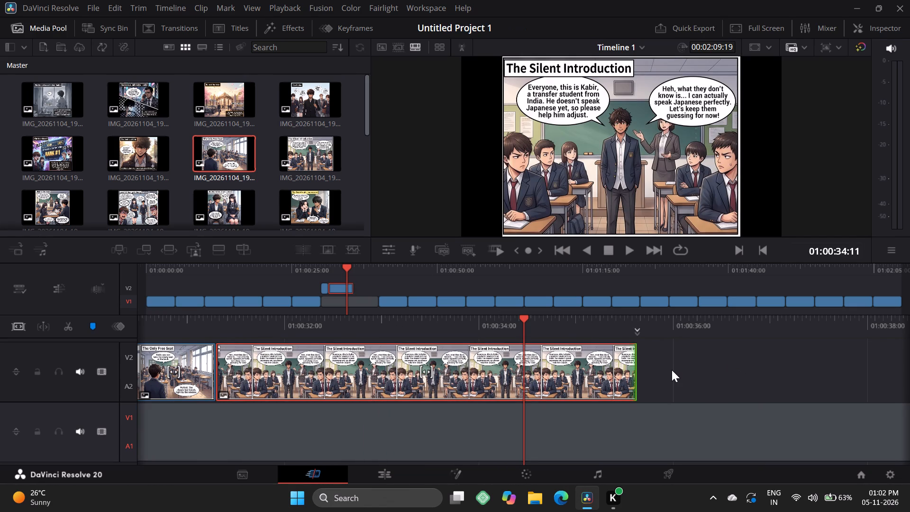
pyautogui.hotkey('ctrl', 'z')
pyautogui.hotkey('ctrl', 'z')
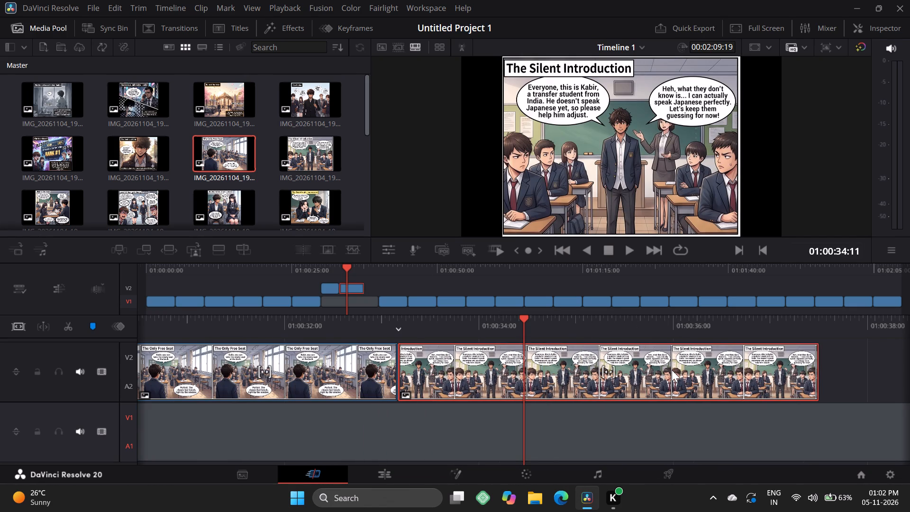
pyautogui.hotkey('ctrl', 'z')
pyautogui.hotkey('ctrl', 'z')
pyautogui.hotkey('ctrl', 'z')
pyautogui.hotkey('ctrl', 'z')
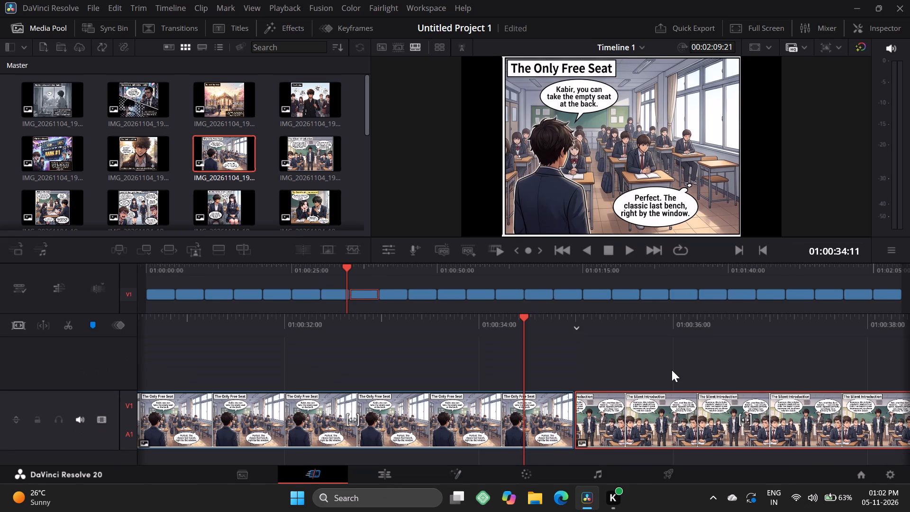
# Play the timeline from near the end of The Only Free Seat clip.
pyautogui.scroll(-4, 441, 364)
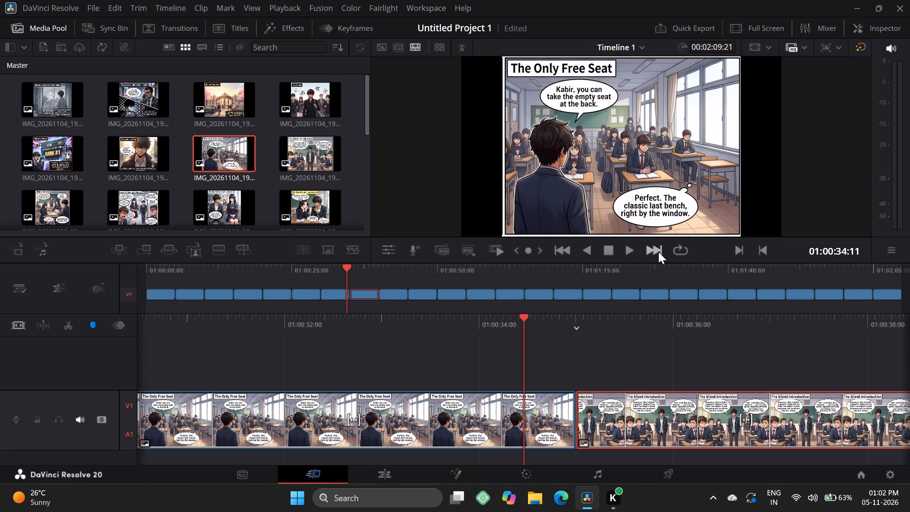
pyautogui.click(614, 248)
pyautogui.click(626, 247)
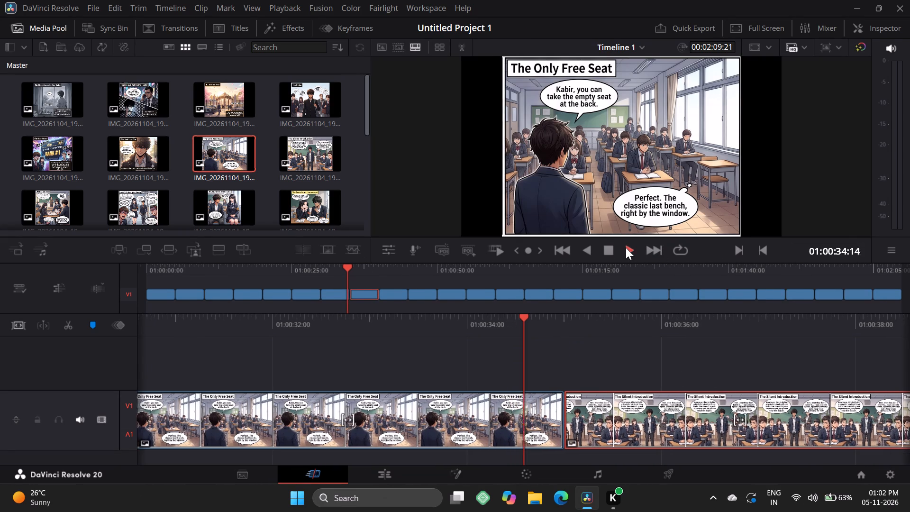
pyautogui.moveTo(546, 345); pyautogui.dragTo(637, 345)
# Shift The Silent Introduction clip a few frames earlier along V1, next to The Only Free Seat, and stop playback.
pyautogui.moveTo(585, 418); pyautogui.dragTo(737, 434)
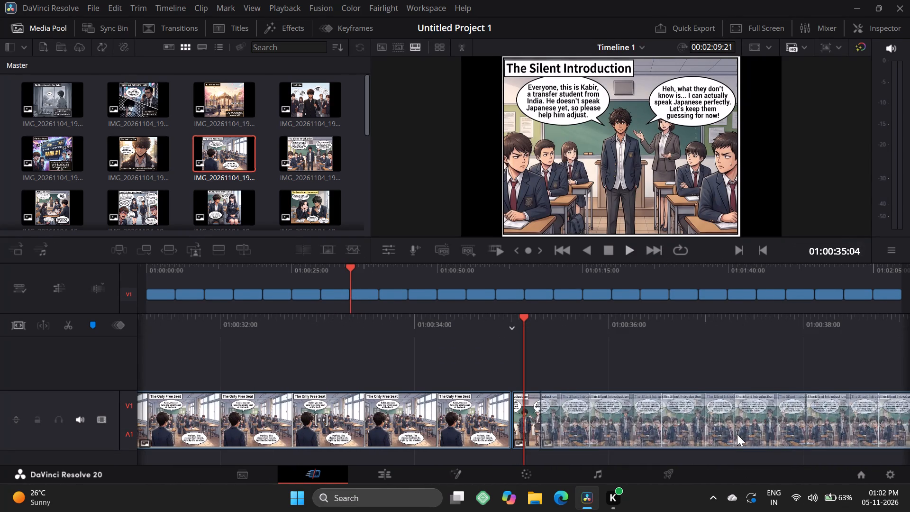
pyautogui.moveTo(737, 434); pyautogui.dragTo(678, 432)
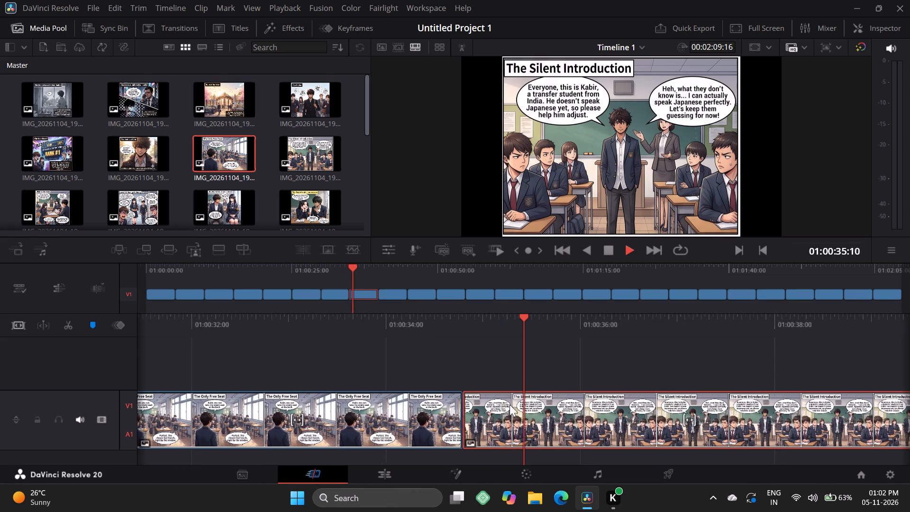
pyautogui.click(474, 349)
pyautogui.click(601, 244)
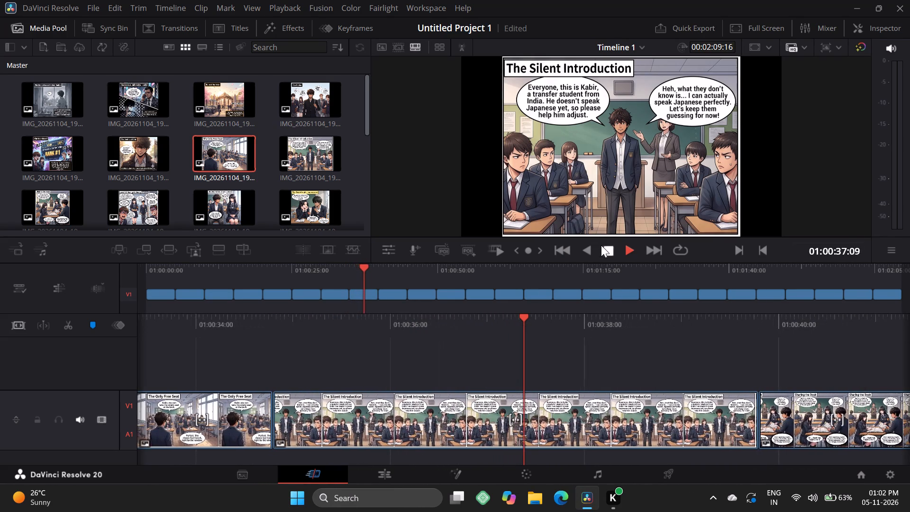
# Move The Silent Introduction clip earlier on V1, onto the position of The Only Free Seat after The Confident Grin.
pyautogui.moveTo(223, 411); pyautogui.dragTo(228, 415)
pyautogui.click(228, 415)
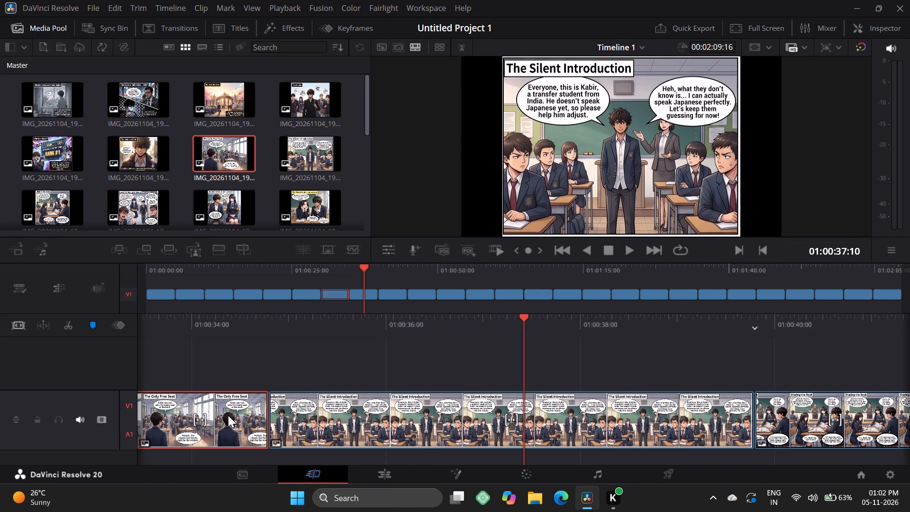
pyautogui.moveTo(228, 415); pyautogui.dragTo(250, 410)
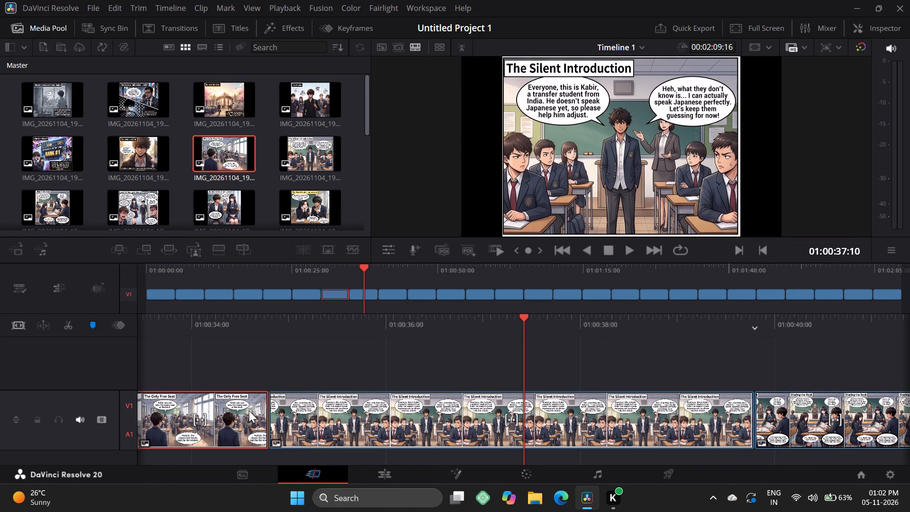
pyautogui.click(258, 413)
pyautogui.moveTo(343, 425); pyautogui.dragTo(210, 405)
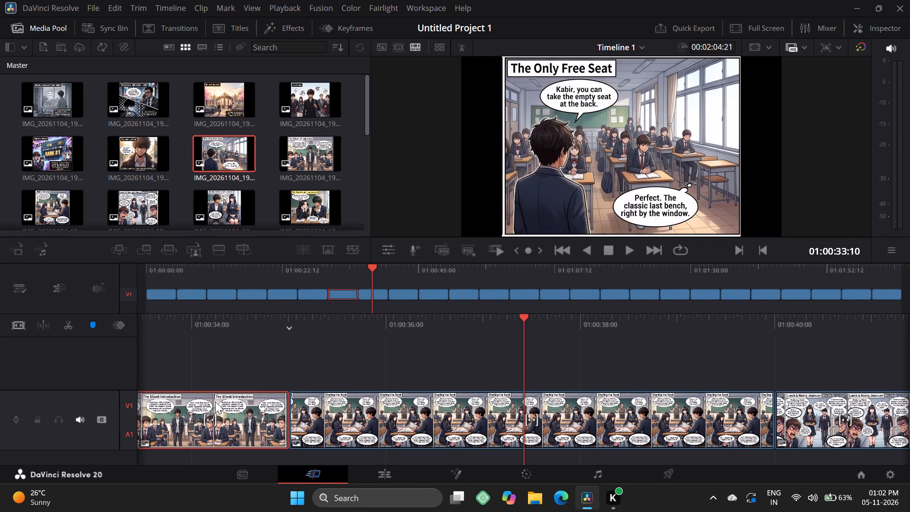
# Scrub through the timeline around The Confident Grin, The Silent Introduction and Sharing the Book to check the clip order.
pyautogui.scroll(-3, 415, 416)
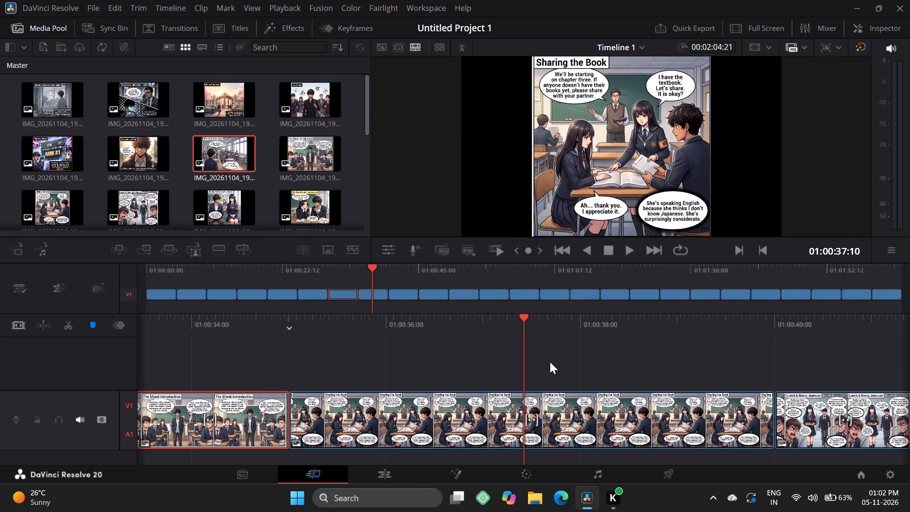
pyautogui.click(547, 364)
pyautogui.moveTo(292, 358); pyautogui.dragTo(552, 393)
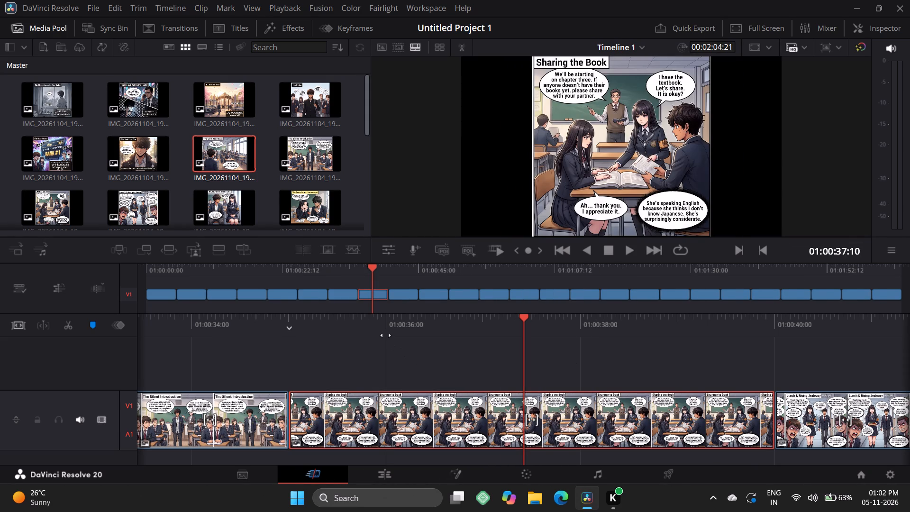
pyautogui.moveTo(388, 324); pyautogui.dragTo(895, 380)
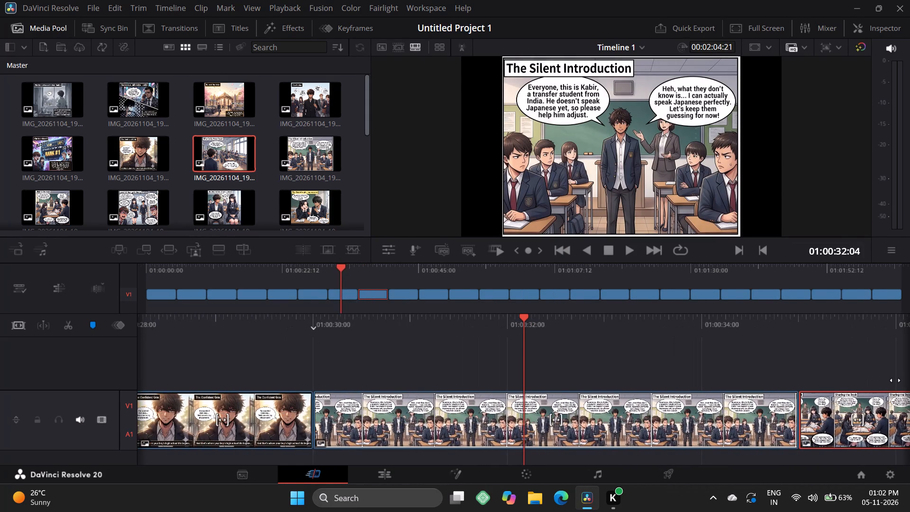
pyautogui.moveTo(895, 380); pyautogui.dragTo(600, 368)
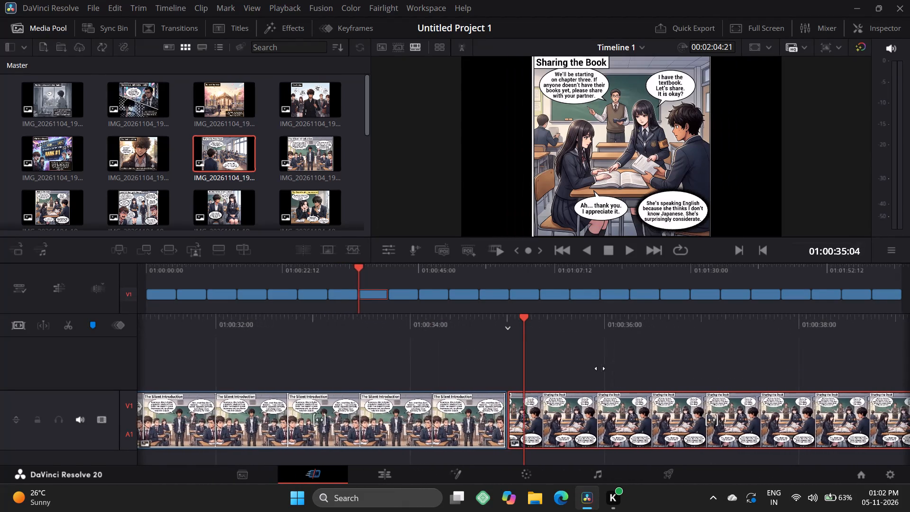
pyautogui.moveTo(600, 368); pyautogui.dragTo(909, 430)
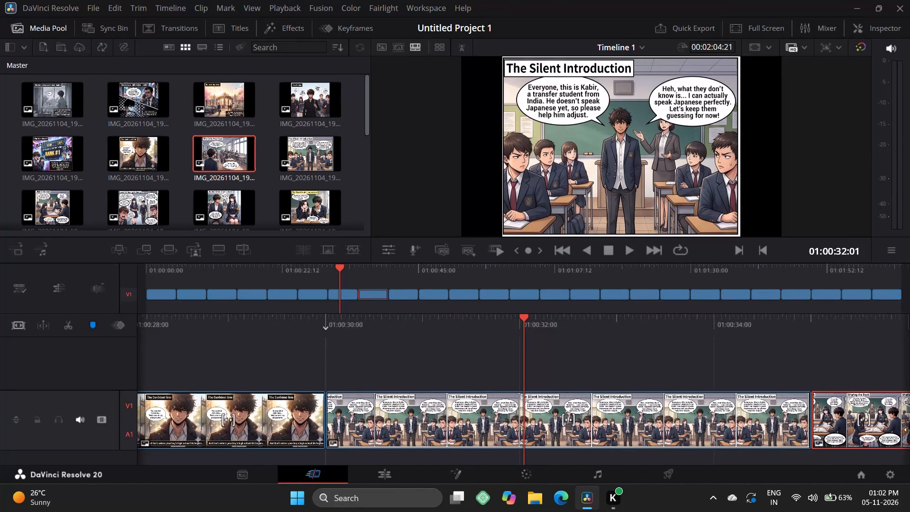
pyautogui.moveTo(909, 430); pyautogui.dragTo(909, 432)
pyautogui.moveTo(470, 323); pyautogui.dragTo(611, 350)
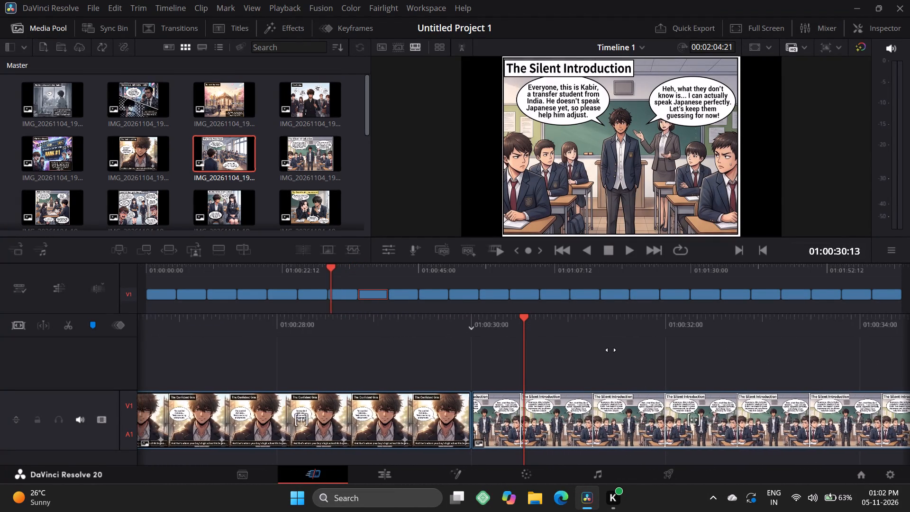
pyautogui.moveTo(611, 350); pyautogui.dragTo(793, 355)
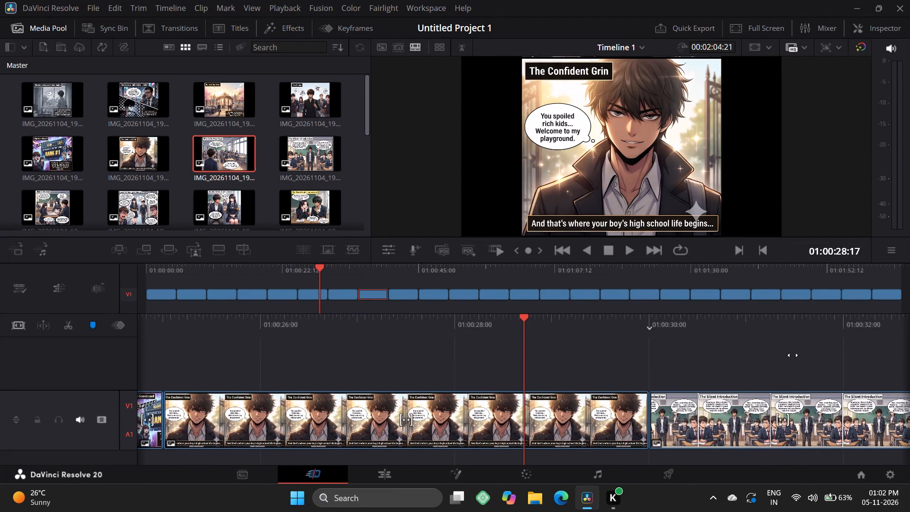
pyautogui.moveTo(793, 355); pyautogui.dragTo(313, 351)
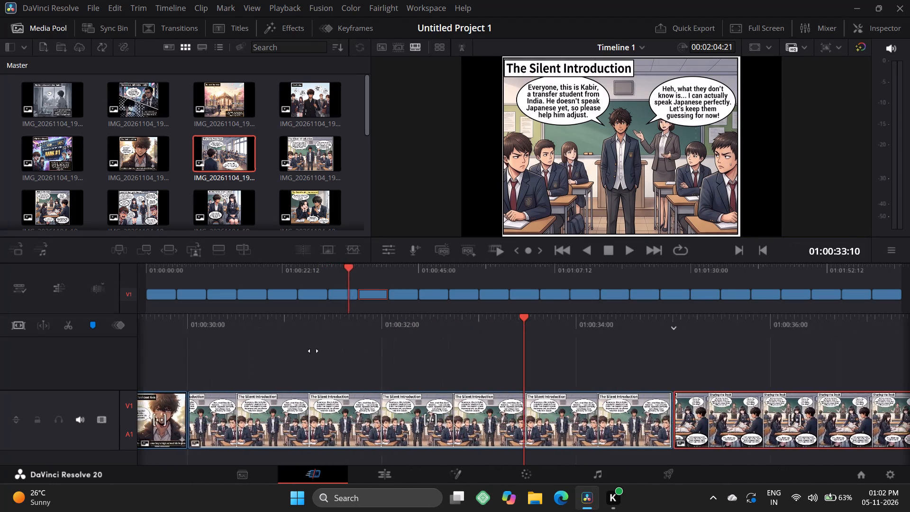
pyautogui.moveTo(313, 351); pyautogui.dragTo(394, 362)
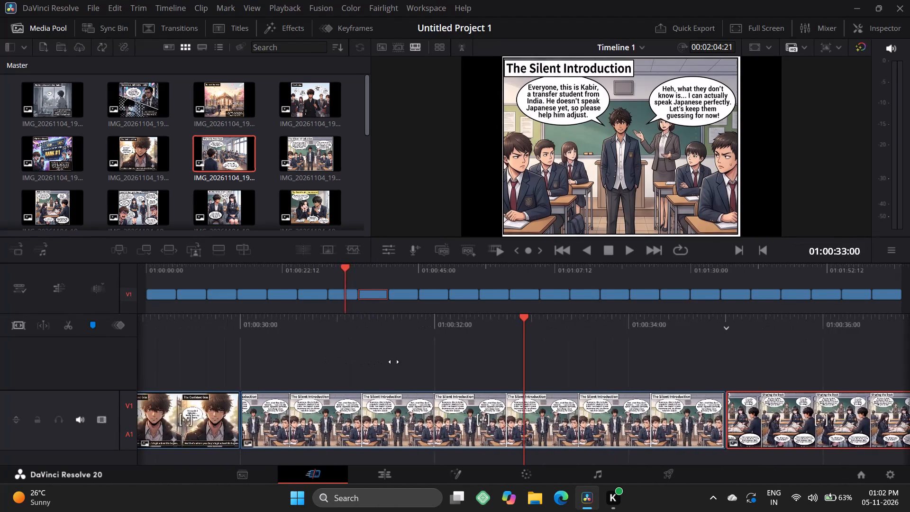
pyautogui.moveTo(394, 362); pyautogui.dragTo(656, 398)
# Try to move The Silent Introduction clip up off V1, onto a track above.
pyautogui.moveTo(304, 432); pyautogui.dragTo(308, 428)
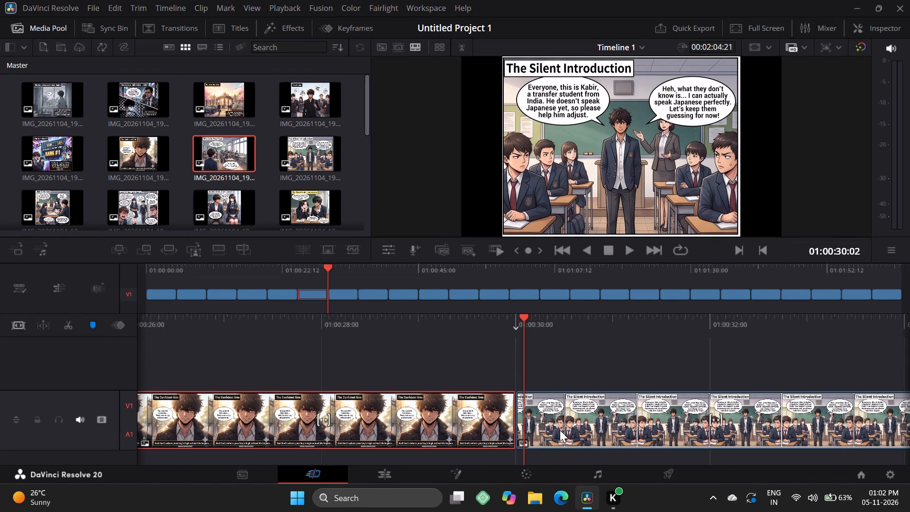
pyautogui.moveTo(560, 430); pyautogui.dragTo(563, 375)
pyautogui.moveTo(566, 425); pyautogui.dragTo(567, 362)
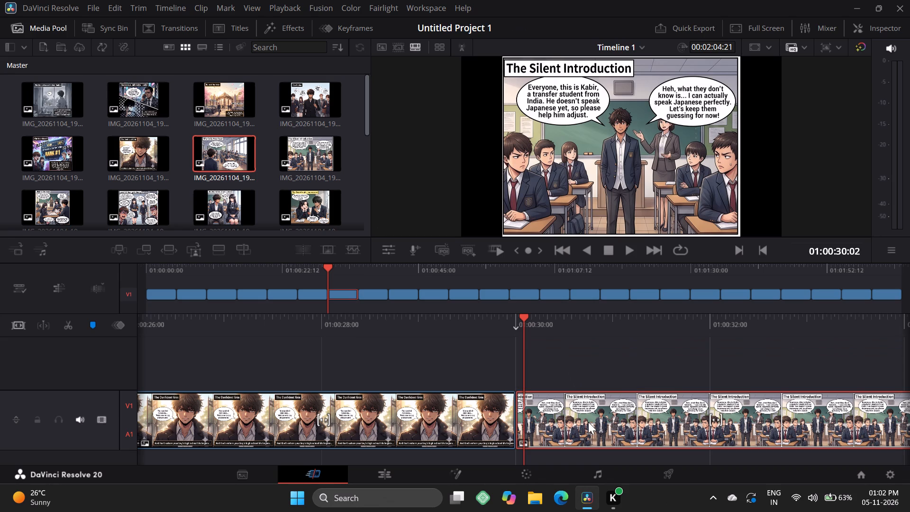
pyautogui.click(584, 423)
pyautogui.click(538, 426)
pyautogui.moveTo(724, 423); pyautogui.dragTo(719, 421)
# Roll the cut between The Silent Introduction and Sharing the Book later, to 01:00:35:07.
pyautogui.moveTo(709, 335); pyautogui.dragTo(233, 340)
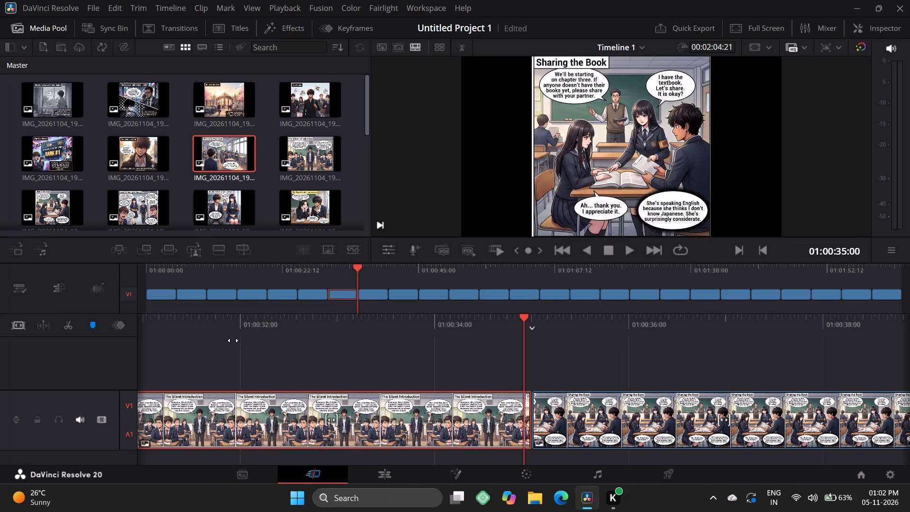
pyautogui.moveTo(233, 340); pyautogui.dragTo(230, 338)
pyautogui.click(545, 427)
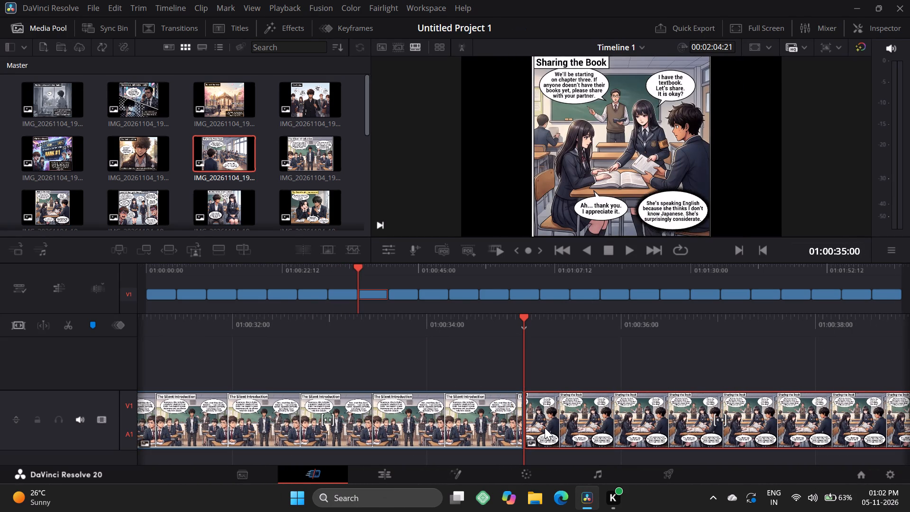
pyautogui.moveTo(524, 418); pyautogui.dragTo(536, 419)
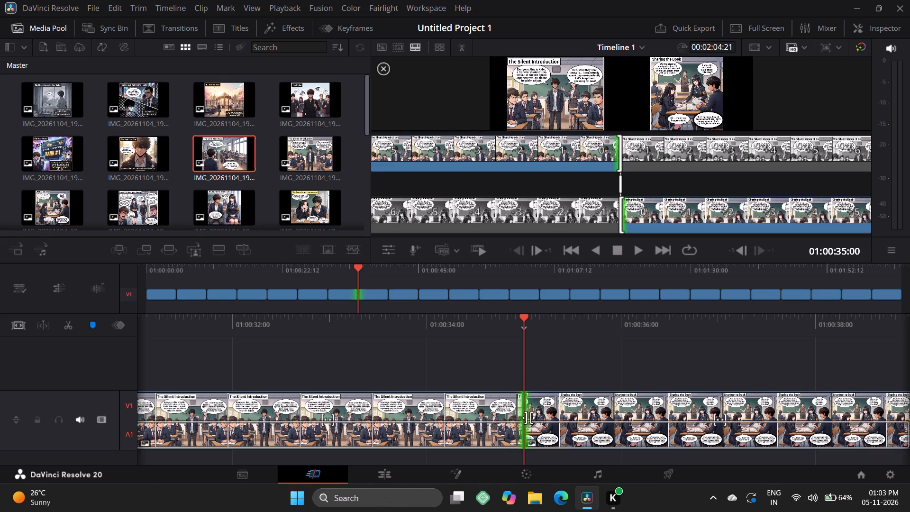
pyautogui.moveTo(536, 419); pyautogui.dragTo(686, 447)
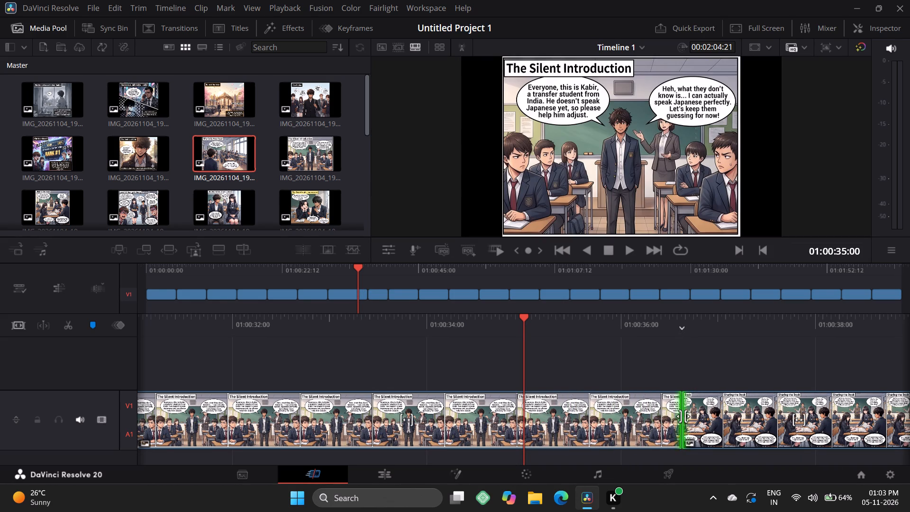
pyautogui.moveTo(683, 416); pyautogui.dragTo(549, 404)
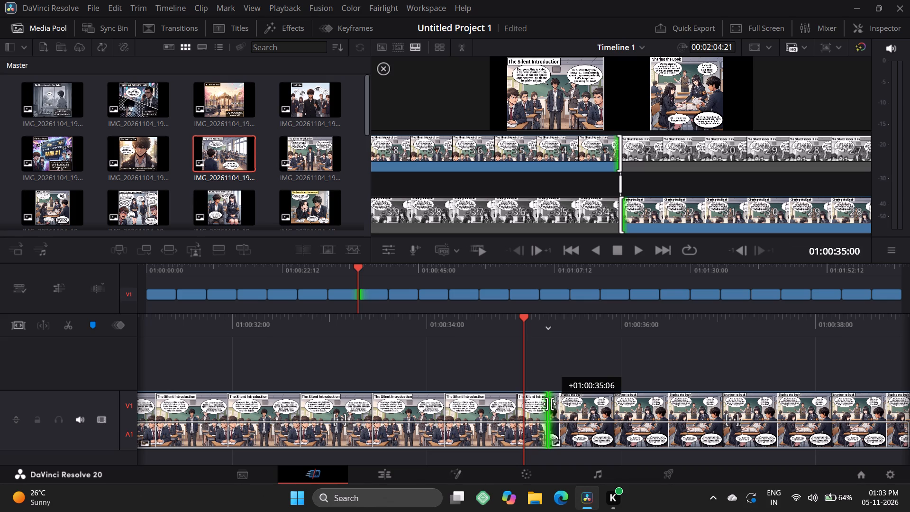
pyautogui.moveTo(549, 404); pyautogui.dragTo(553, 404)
# Select The Silent Introduction clip and turn on the timeline's trim mode.
pyautogui.click(450, 402)
pyautogui.click(450, 402)
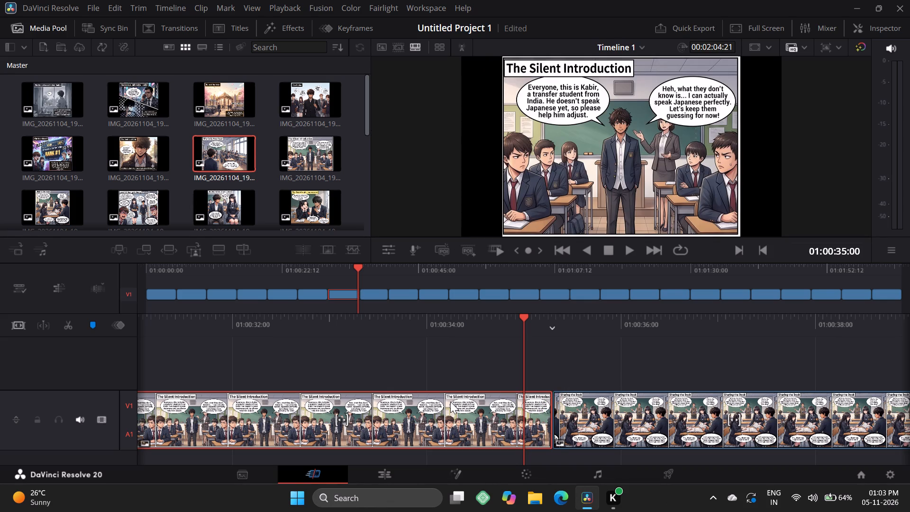
pyautogui.rightClick(450, 402)
pyautogui.click(448, 402)
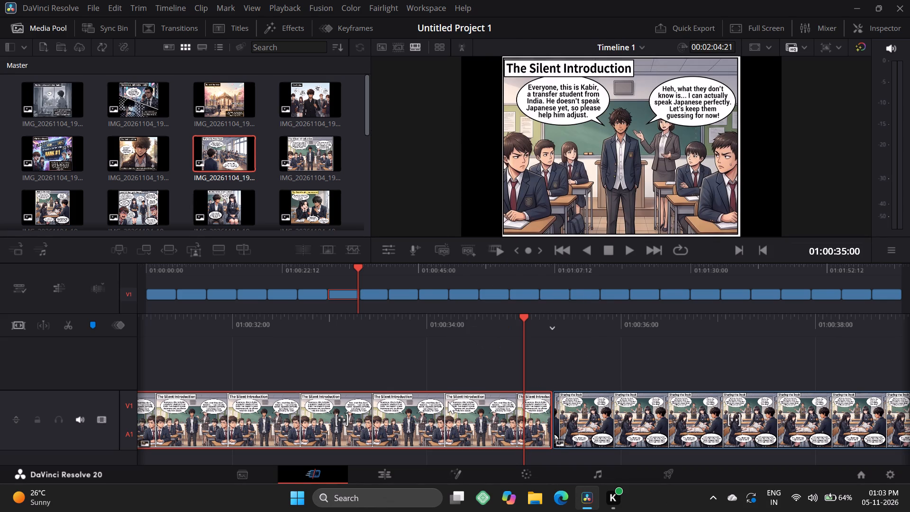
pyautogui.click(448, 402)
pyautogui.click(444, 414)
pyautogui.click(46, 328)
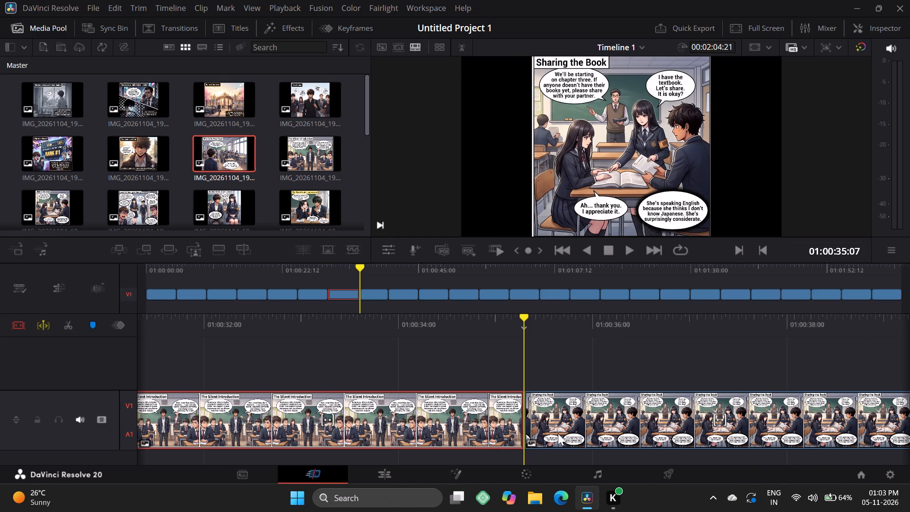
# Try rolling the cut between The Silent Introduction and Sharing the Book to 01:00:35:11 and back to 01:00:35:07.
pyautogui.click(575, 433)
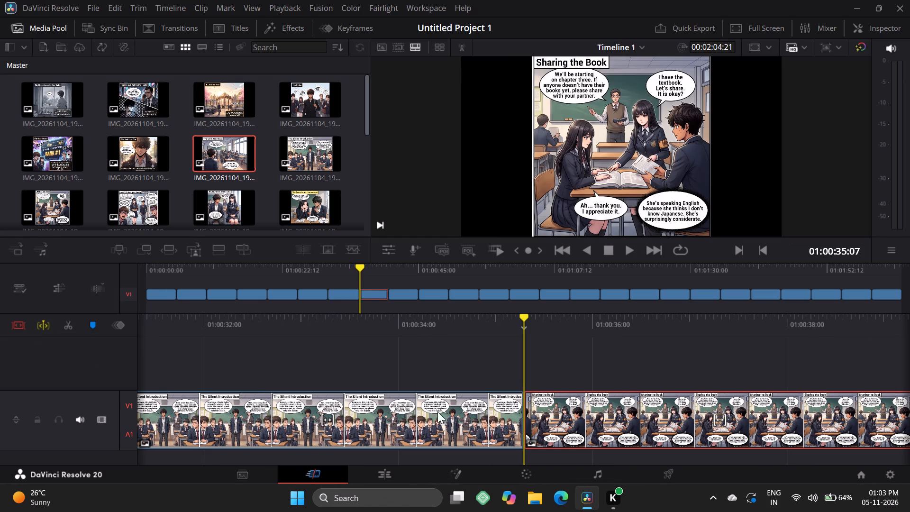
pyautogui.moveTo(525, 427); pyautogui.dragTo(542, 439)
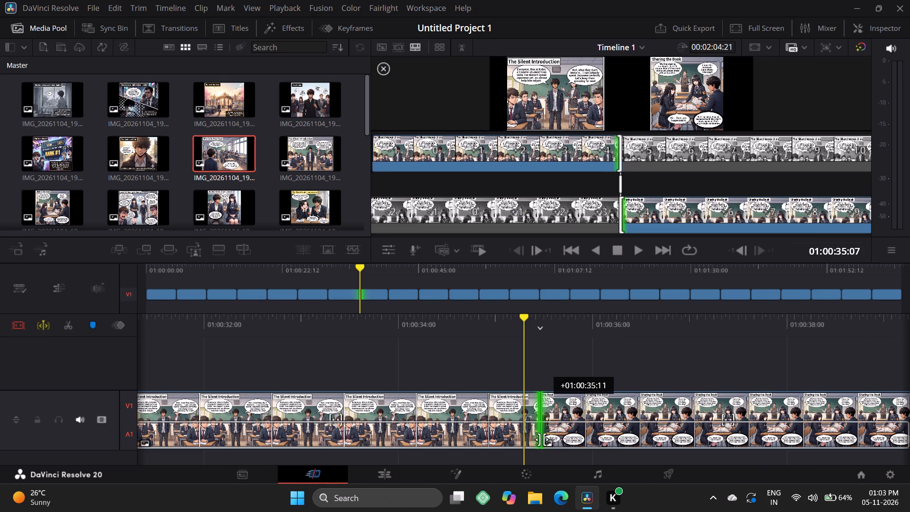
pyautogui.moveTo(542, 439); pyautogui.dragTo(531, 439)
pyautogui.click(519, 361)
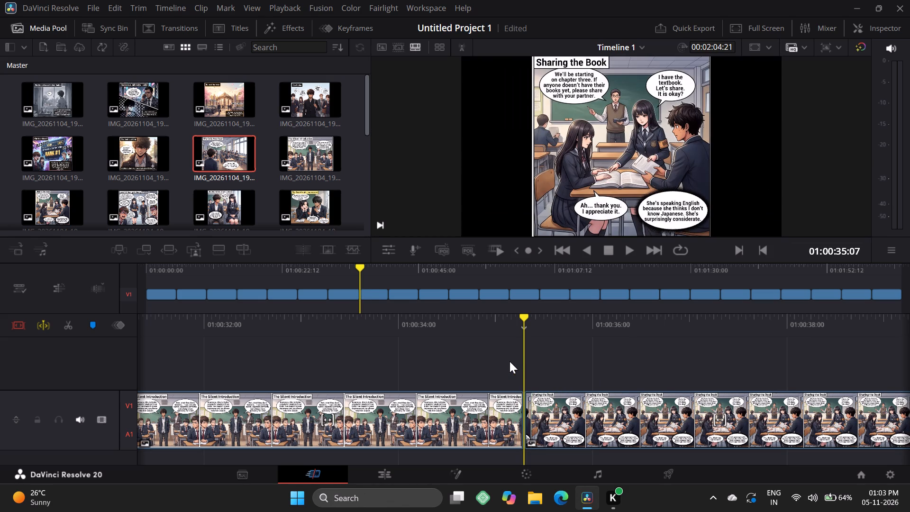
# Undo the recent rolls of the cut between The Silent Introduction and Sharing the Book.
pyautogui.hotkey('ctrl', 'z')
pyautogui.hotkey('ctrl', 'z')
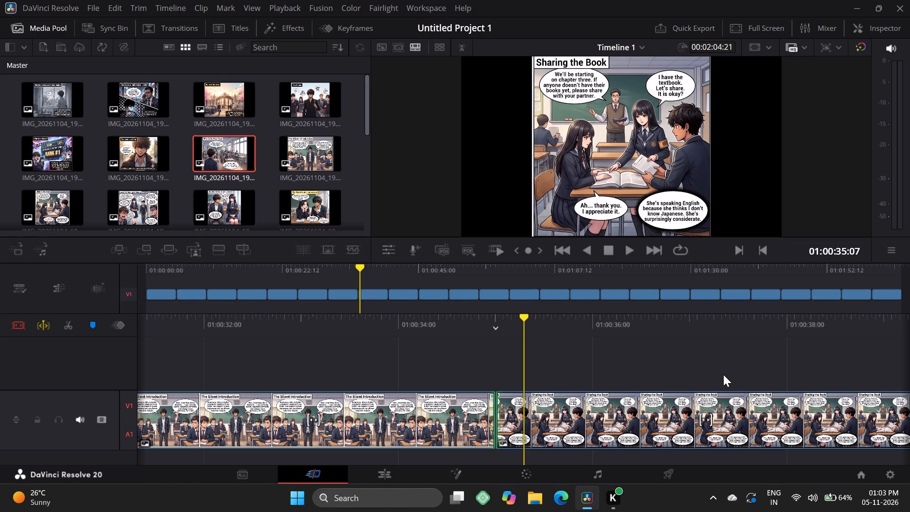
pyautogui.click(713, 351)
# Enlarge the timeline area to its full height, shrinking the viewer and media pool.
pyautogui.moveTo(903, 254); pyautogui.dragTo(909, 360)
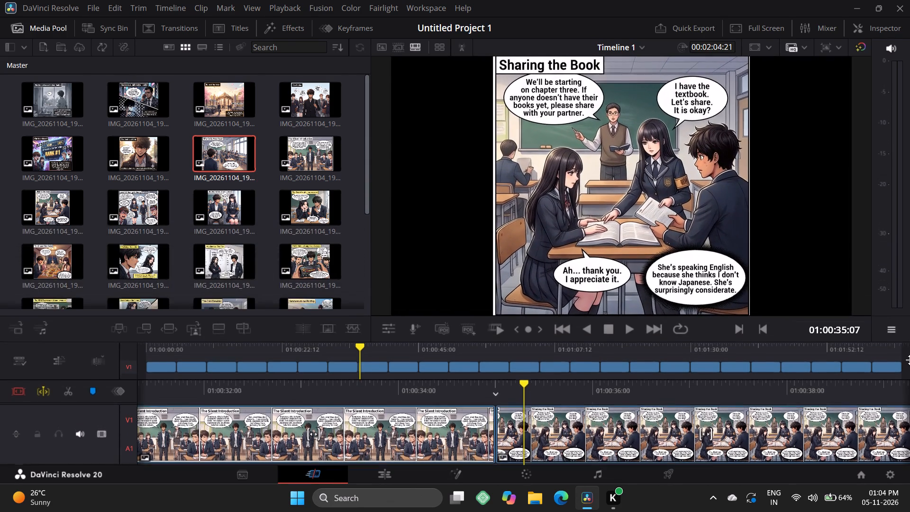
pyautogui.moveTo(909, 360); pyautogui.dragTo(883, 506)
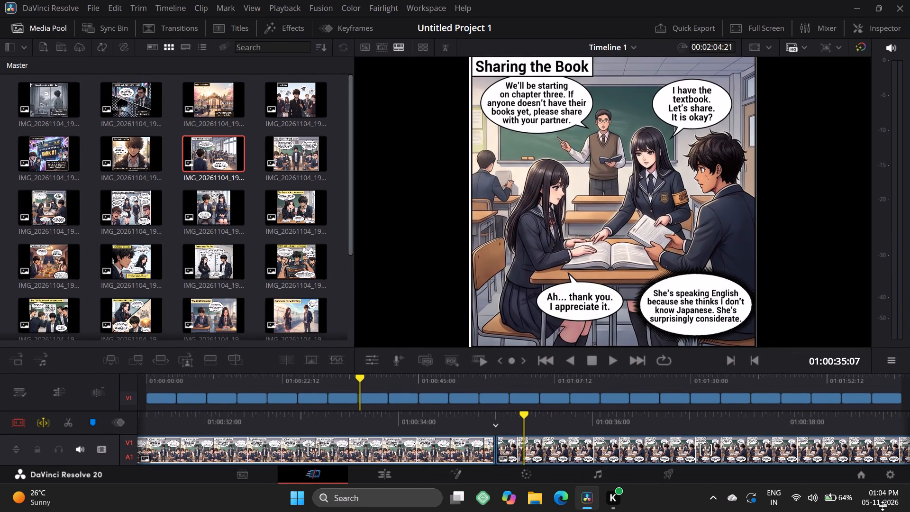
pyautogui.moveTo(883, 506); pyautogui.dragTo(909, 0)
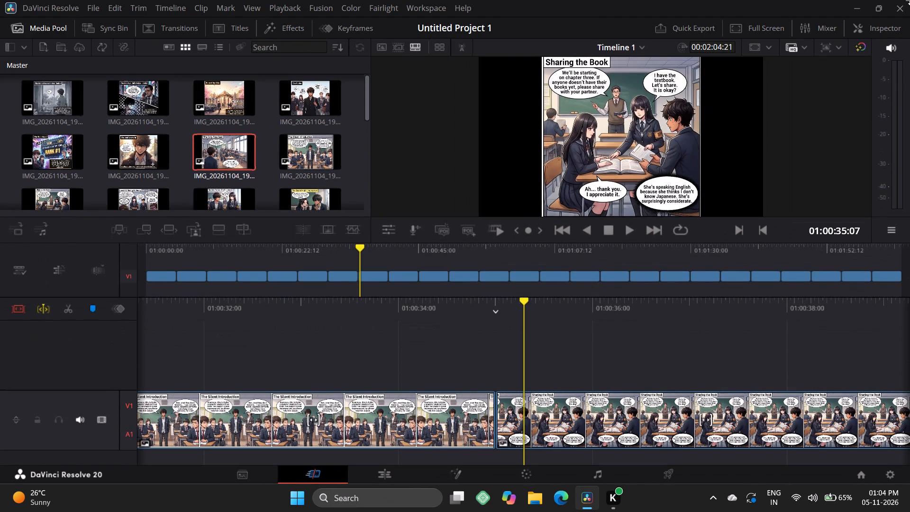
pyautogui.moveTo(909, 0); pyautogui.dragTo(909, 0)
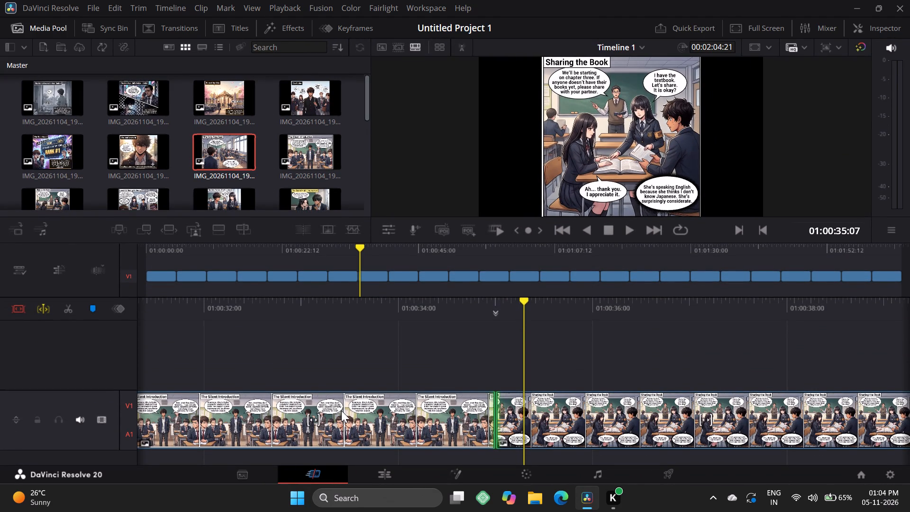
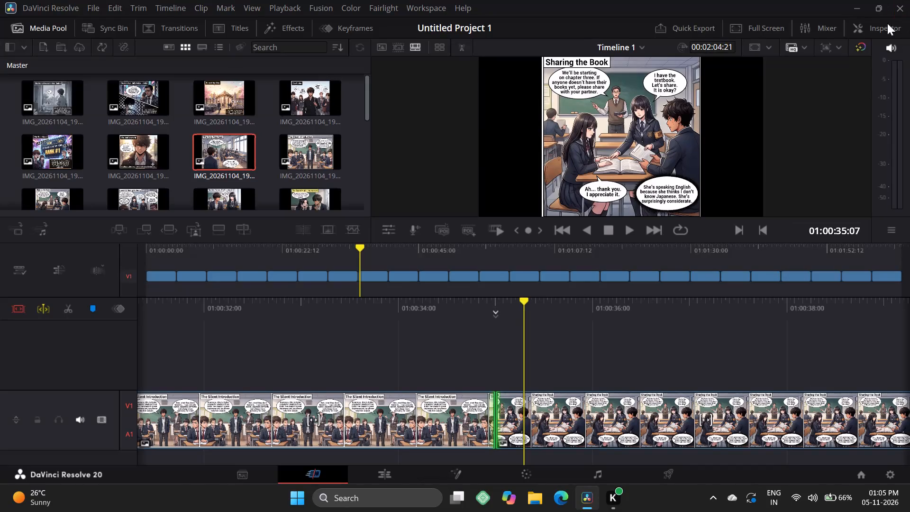
# Play Timeline 1 from 01:00:35:07 to review the order of the clips from Sharing the Book onward.
pyautogui.scroll(-4, 452, 337)
pyautogui.click(628, 229)
pyautogui.click(628, 229)
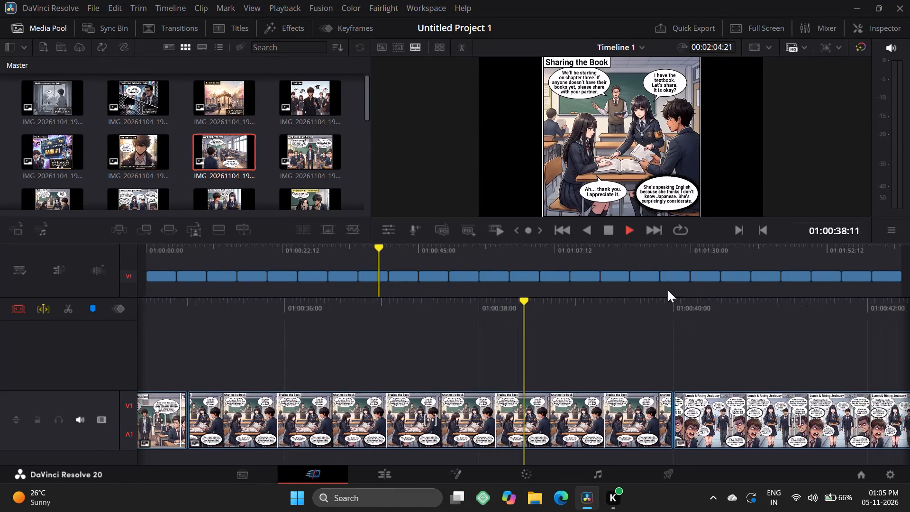
pyautogui.click(398, 335)
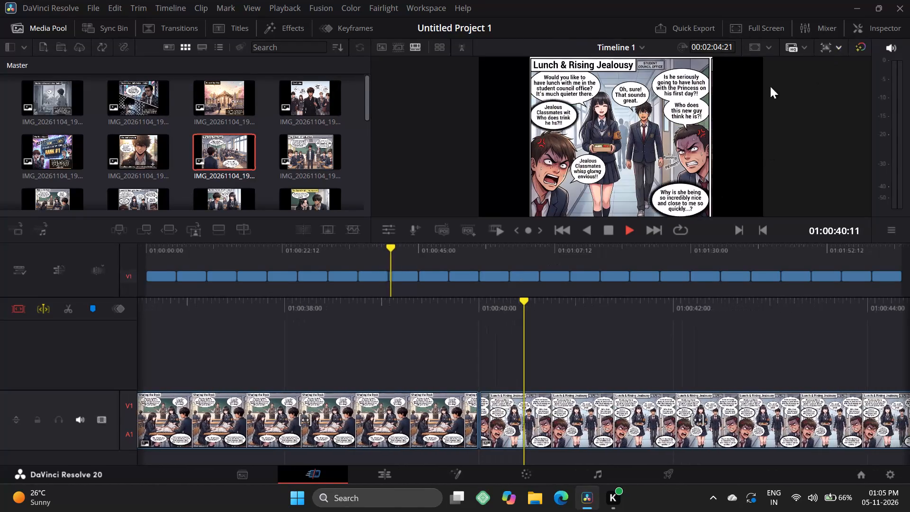
pyautogui.scroll(-3, 206, 242)
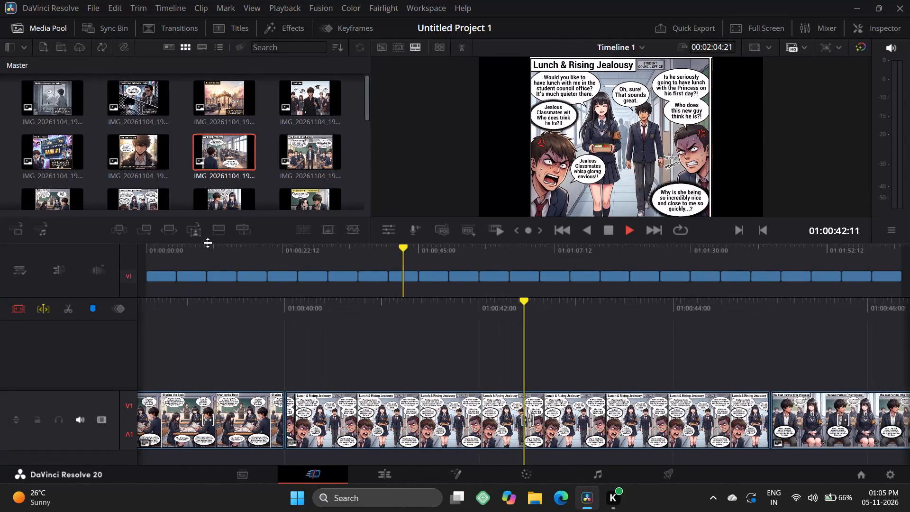
pyautogui.scroll(-3, 208, 243)
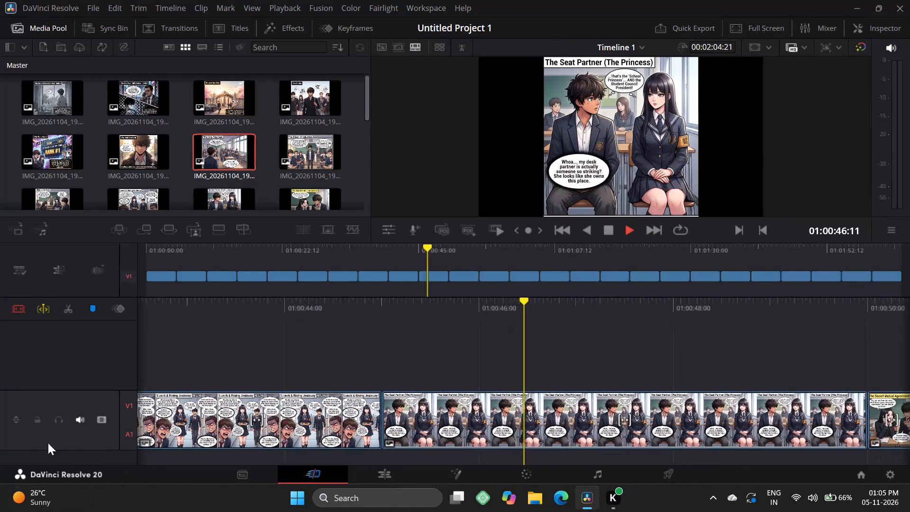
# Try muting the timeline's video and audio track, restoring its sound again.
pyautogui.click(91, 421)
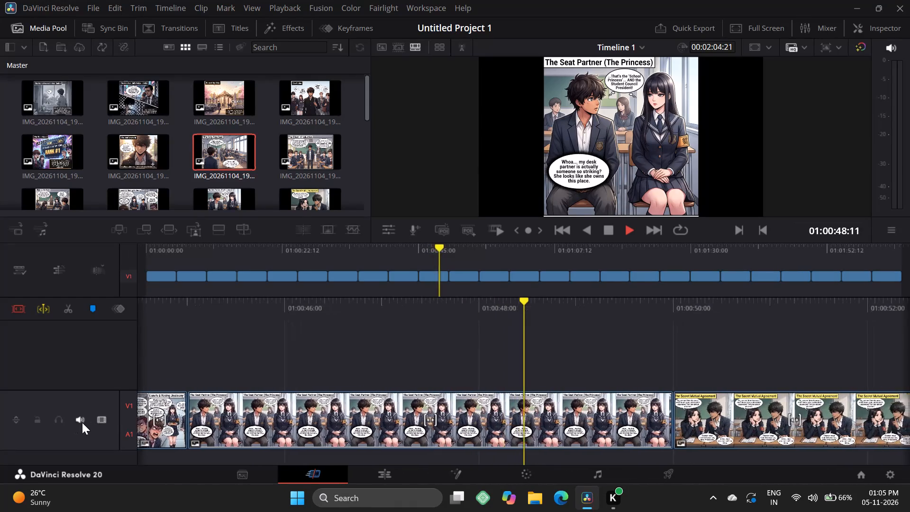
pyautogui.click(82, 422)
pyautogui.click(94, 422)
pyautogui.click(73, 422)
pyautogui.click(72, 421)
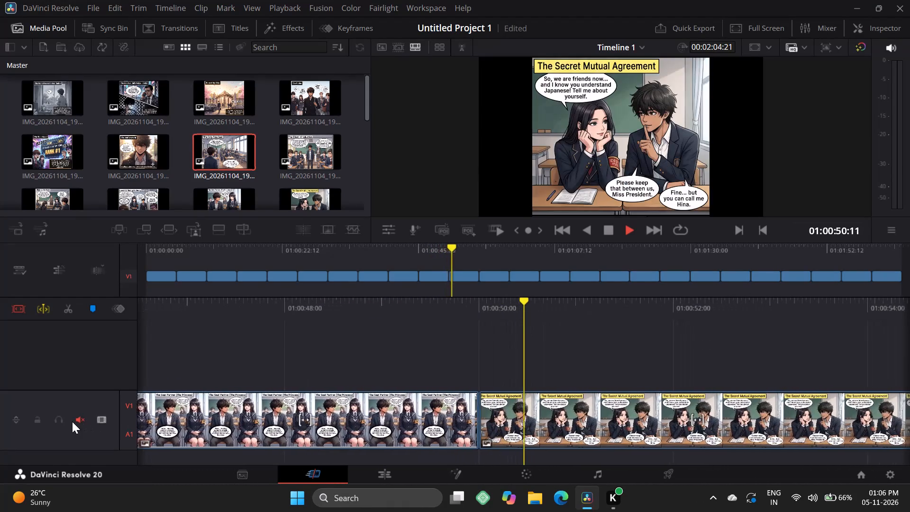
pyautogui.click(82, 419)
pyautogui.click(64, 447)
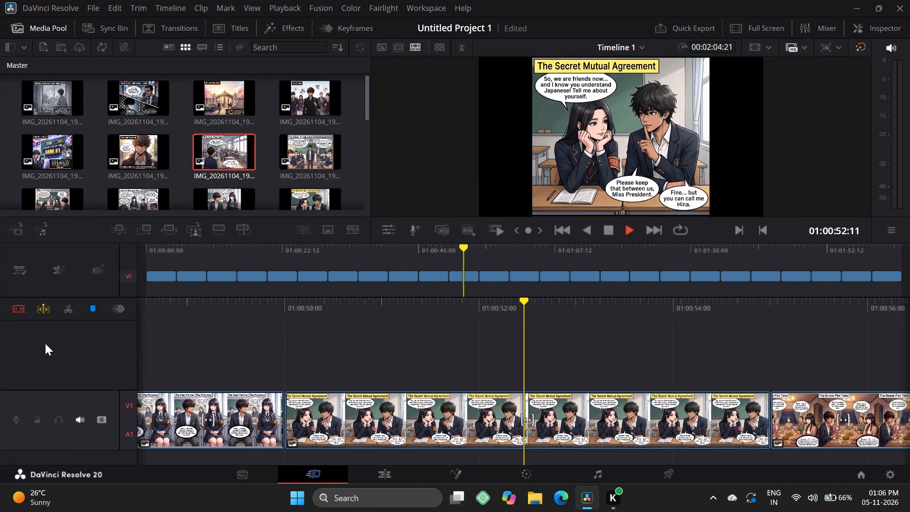
# Trim the end of The Secret Mutual Agreement clip back to about 01:00:53:20 in the trim editor.
pyautogui.click(39, 311)
pyautogui.click(40, 311)
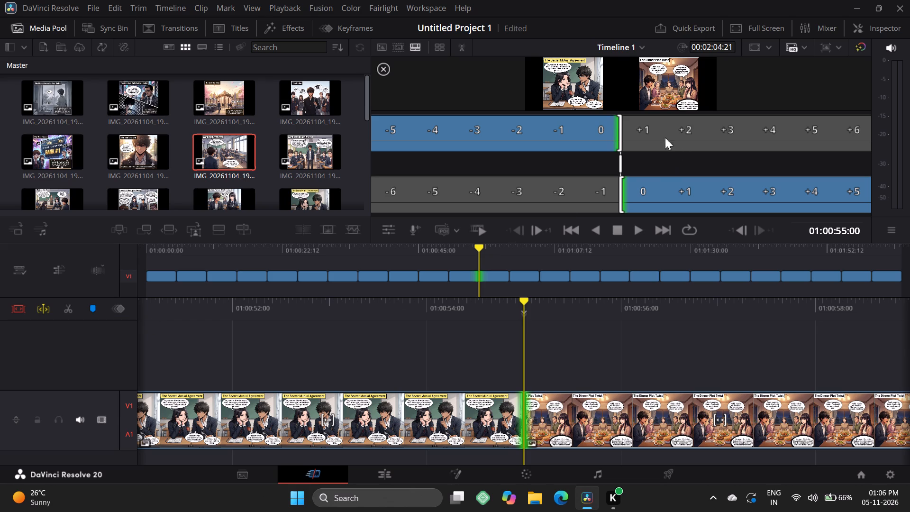
pyautogui.moveTo(614, 133); pyautogui.dragTo(558, 137)
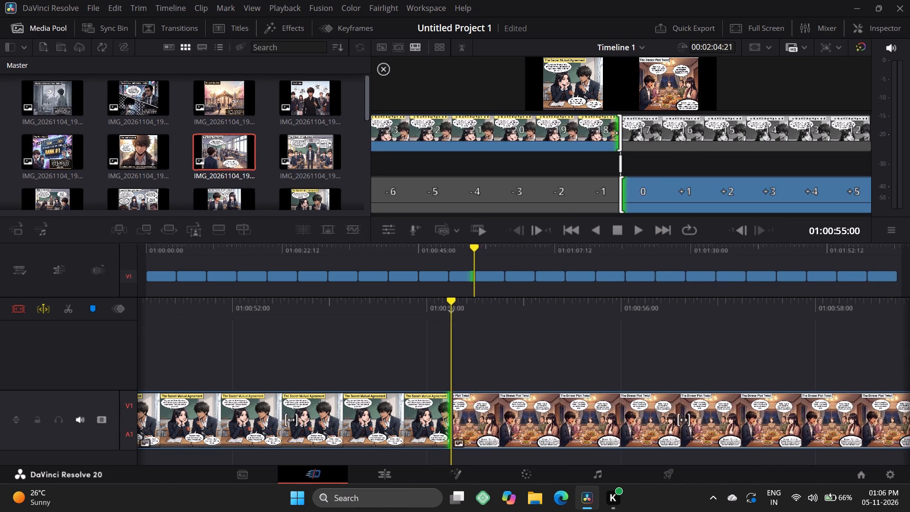
pyautogui.moveTo(558, 137); pyautogui.dragTo(530, 138)
# Trim about one second off the start of The Dinner Plot Twist clip and close the trim editor.
pyautogui.moveTo(579, 201); pyautogui.dragTo(595, 201)
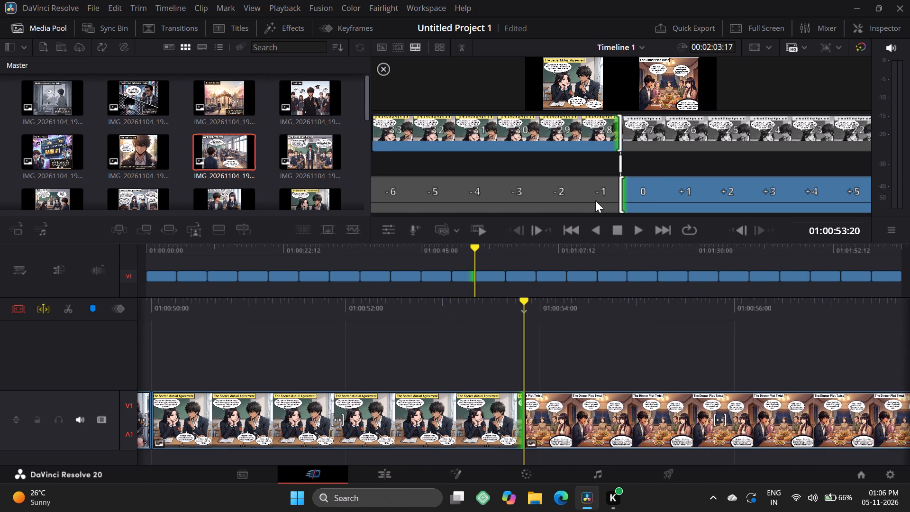
pyautogui.moveTo(595, 201); pyautogui.dragTo(625, 201)
pyautogui.moveTo(625, 201); pyautogui.dragTo(706, 201)
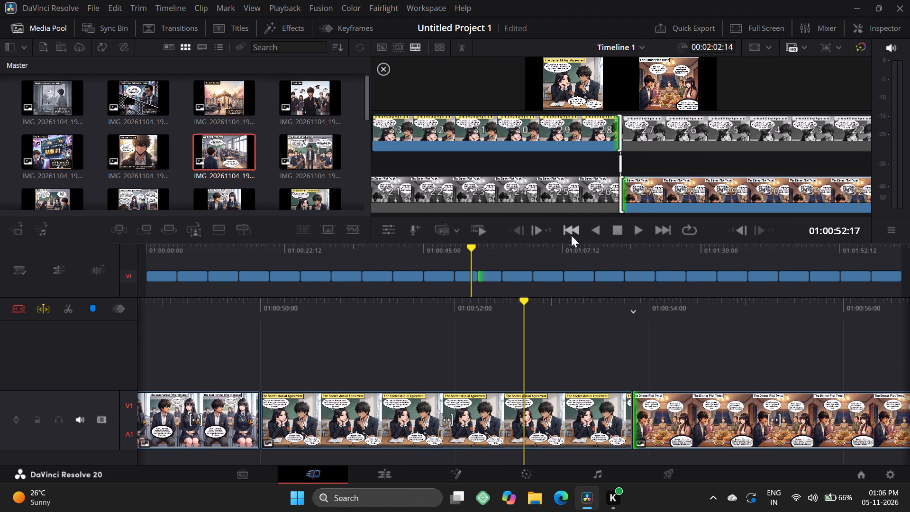
pyautogui.click(48, 307)
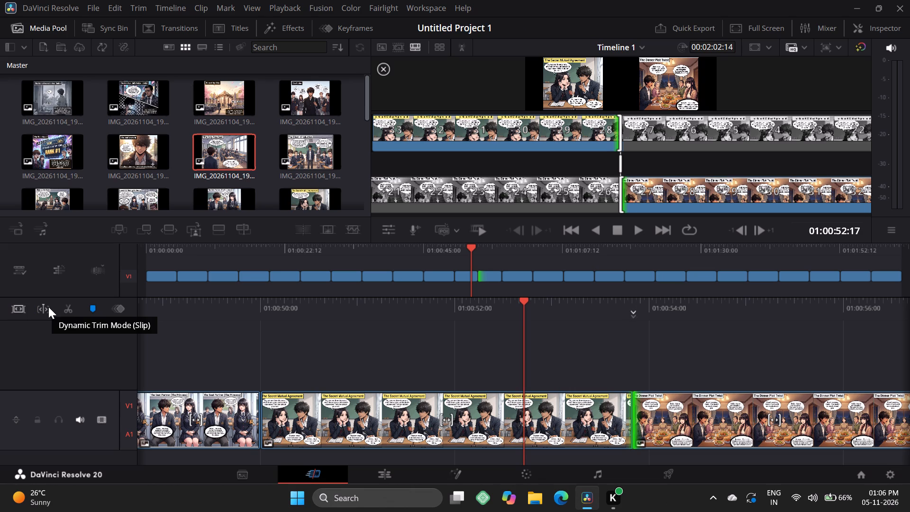
pyautogui.click(48, 307)
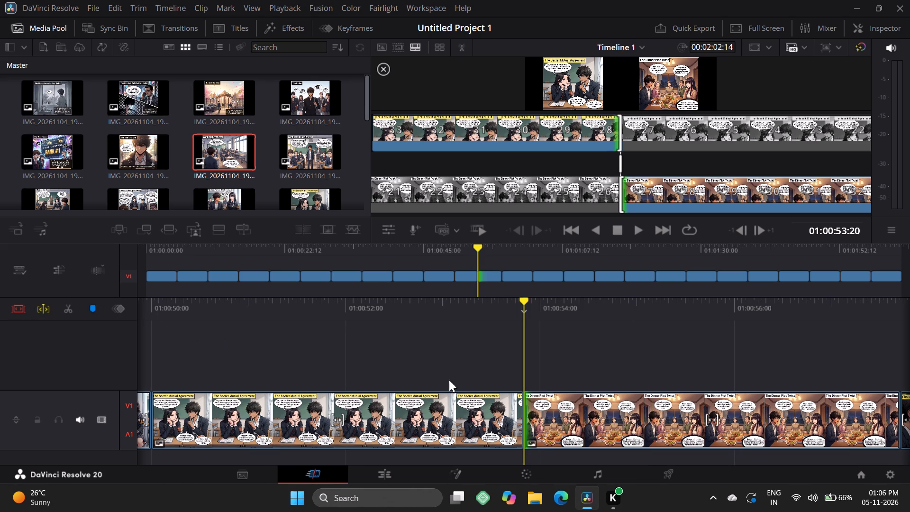
pyautogui.click(472, 360)
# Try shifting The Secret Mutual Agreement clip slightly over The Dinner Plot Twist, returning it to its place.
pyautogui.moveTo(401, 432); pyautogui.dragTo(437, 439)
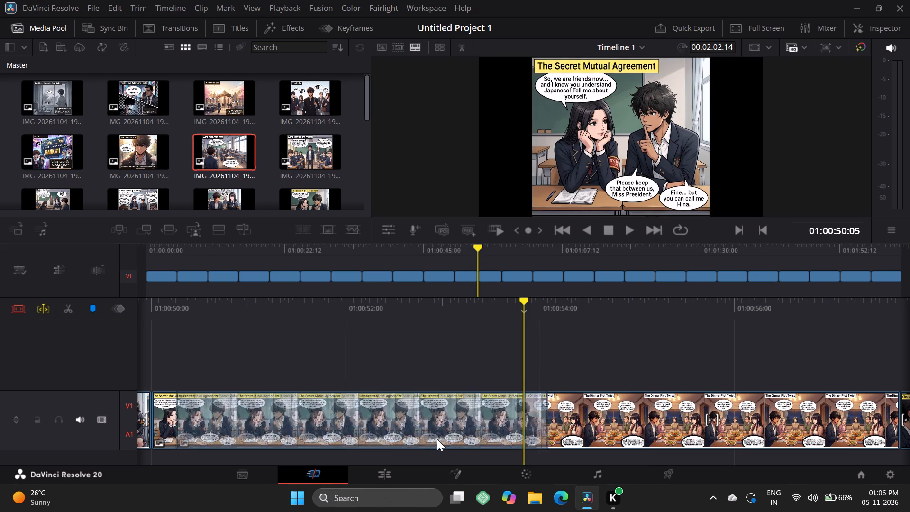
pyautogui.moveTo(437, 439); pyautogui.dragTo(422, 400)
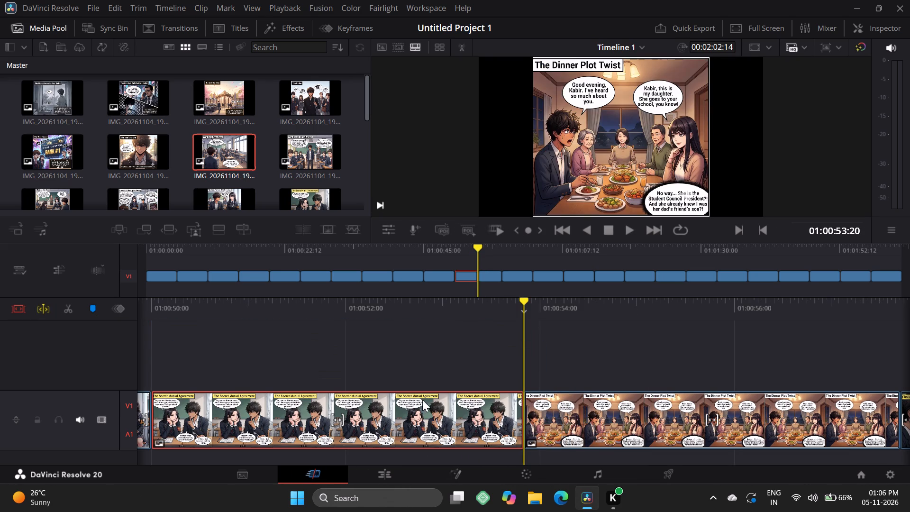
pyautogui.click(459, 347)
# Scrub through Timeline 1 to its end at 01:02:02:14, checking the order of the comic images.
pyautogui.moveTo(616, 367); pyautogui.dragTo(503, 366)
pyautogui.moveTo(572, 296); pyautogui.dragTo(0, 306)
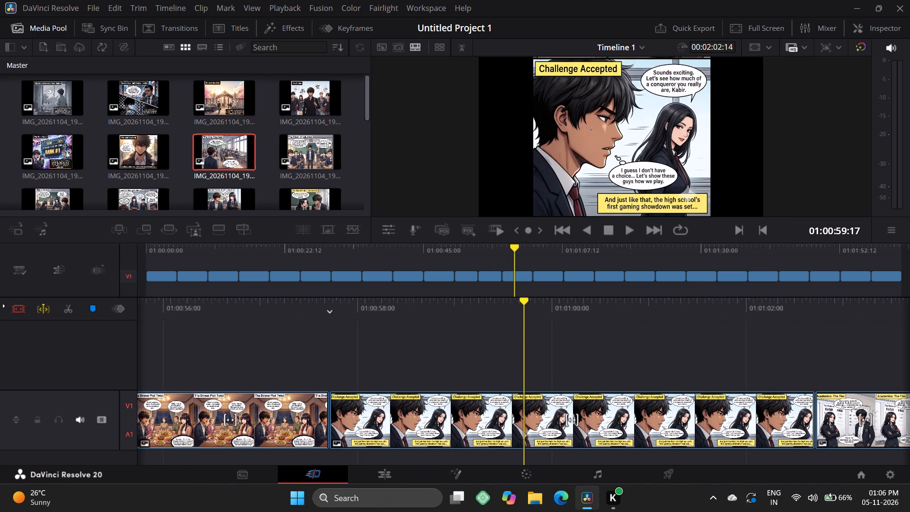
pyautogui.moveTo(0, 306); pyautogui.dragTo(782, 337)
pyautogui.moveTo(465, 247); pyautogui.dragTo(433, 265)
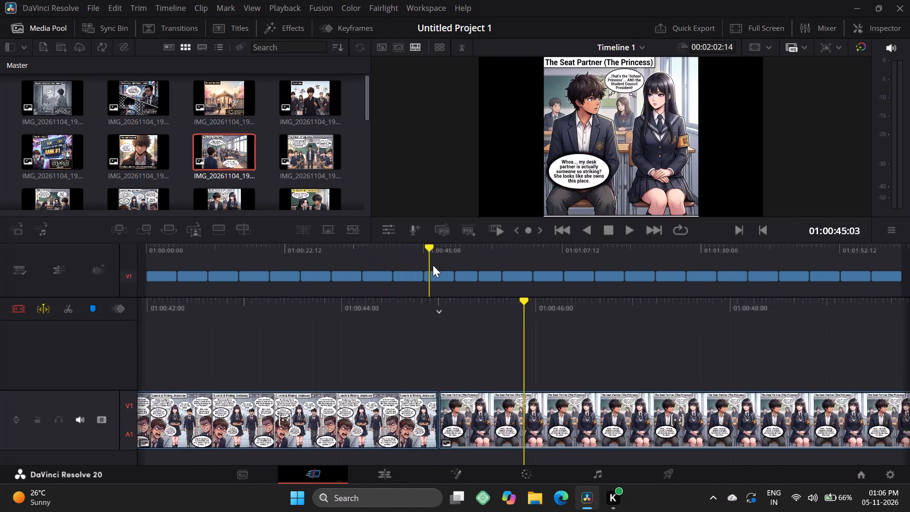
pyautogui.moveTo(433, 265); pyautogui.dragTo(711, 311)
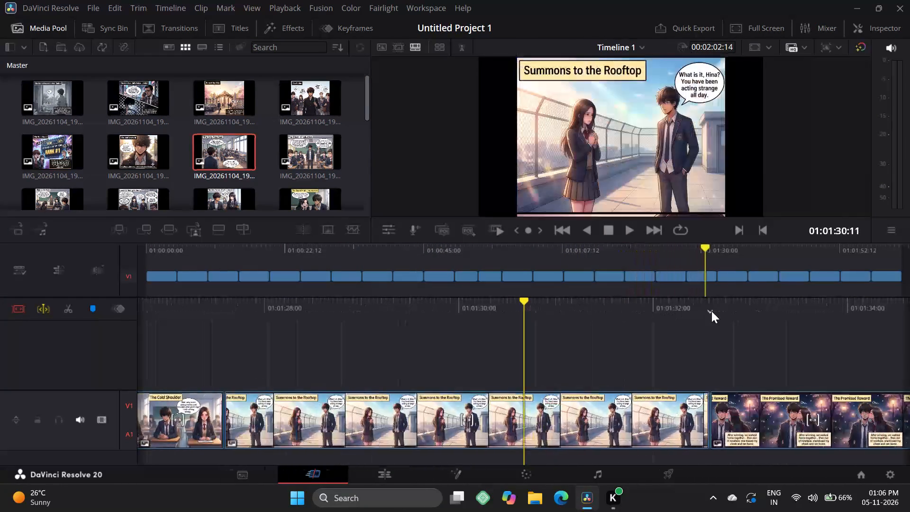
pyautogui.moveTo(711, 311); pyautogui.dragTo(909, 318)
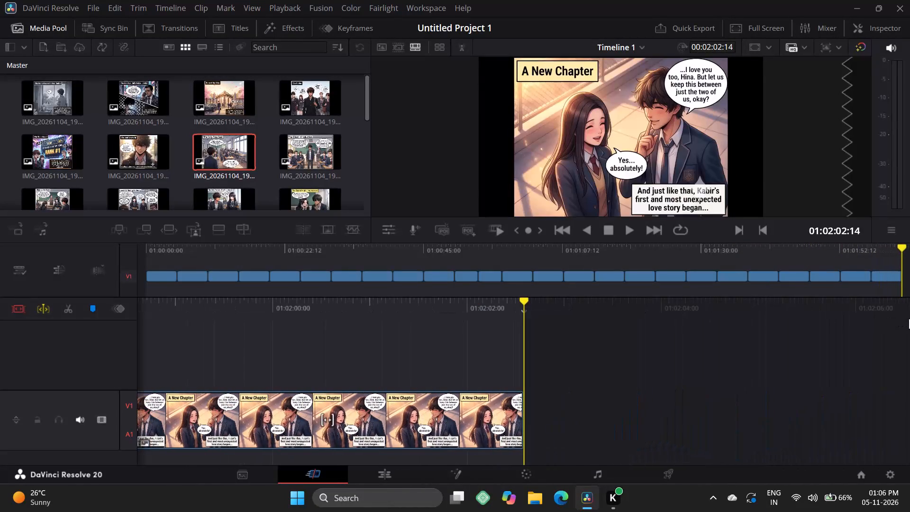
pyautogui.moveTo(909, 318); pyautogui.dragTo(744, 311)
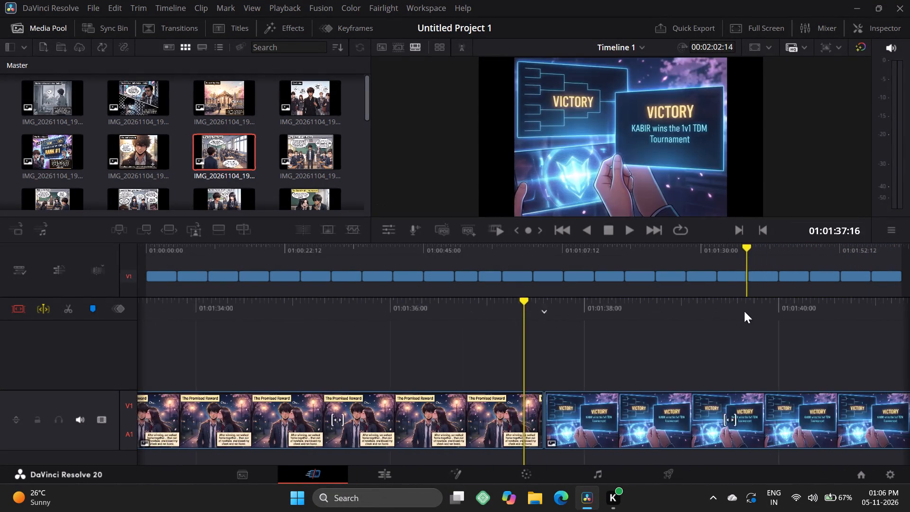
pyautogui.moveTo(744, 311); pyautogui.dragTo(625, 302)
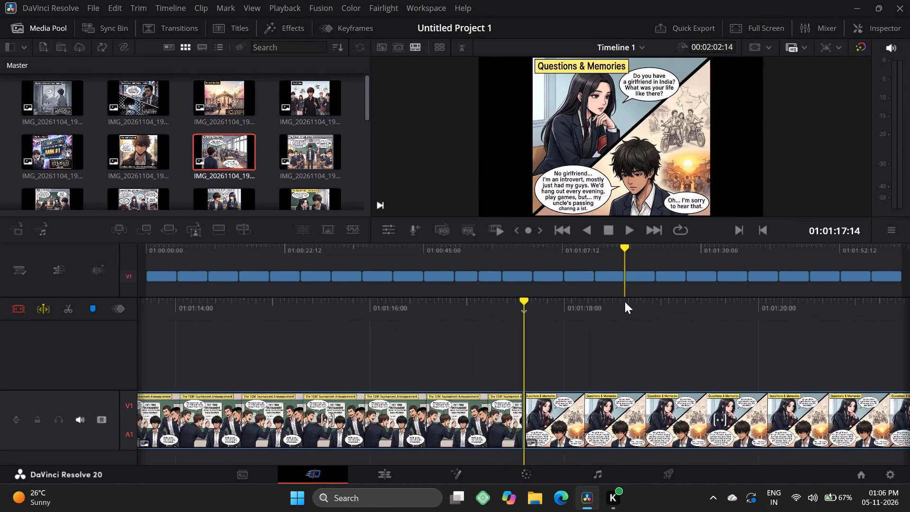
pyautogui.moveTo(625, 302); pyautogui.dragTo(650, 302)
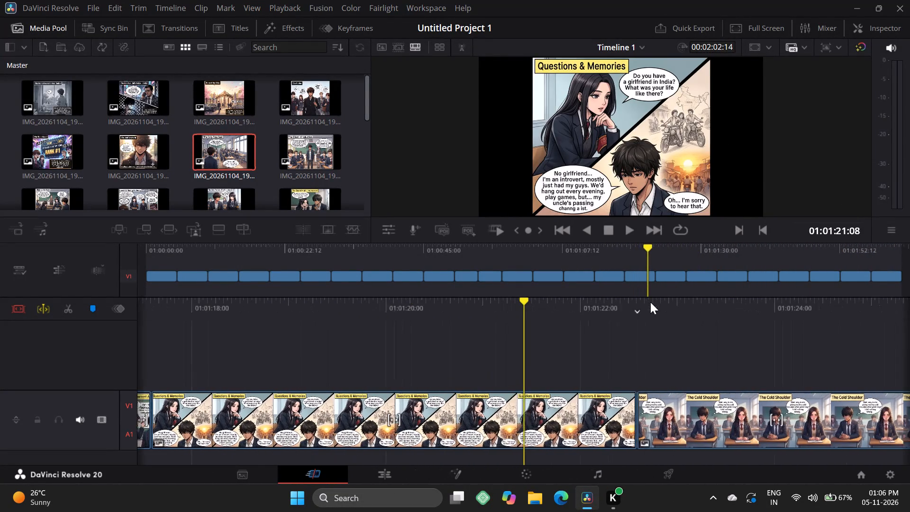
pyautogui.moveTo(650, 302); pyautogui.dragTo(735, 309)
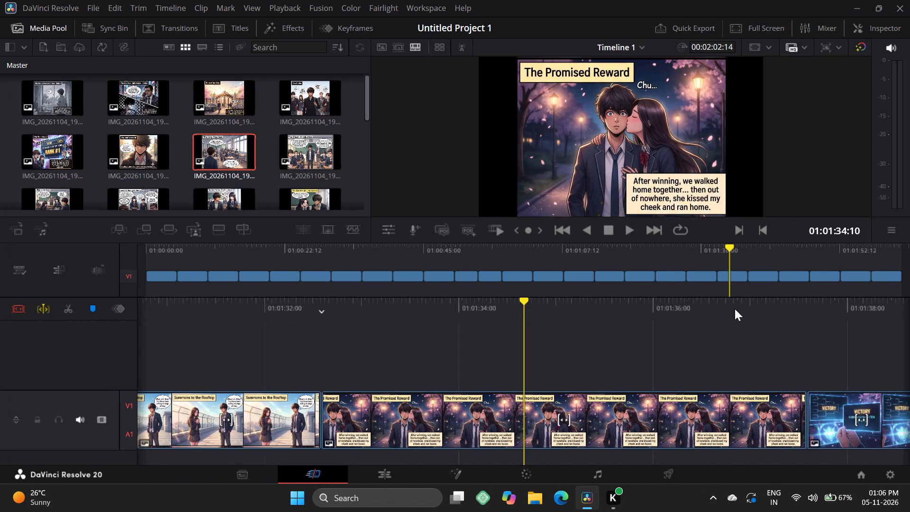
pyautogui.moveTo(735, 309); pyautogui.dragTo(798, 312)
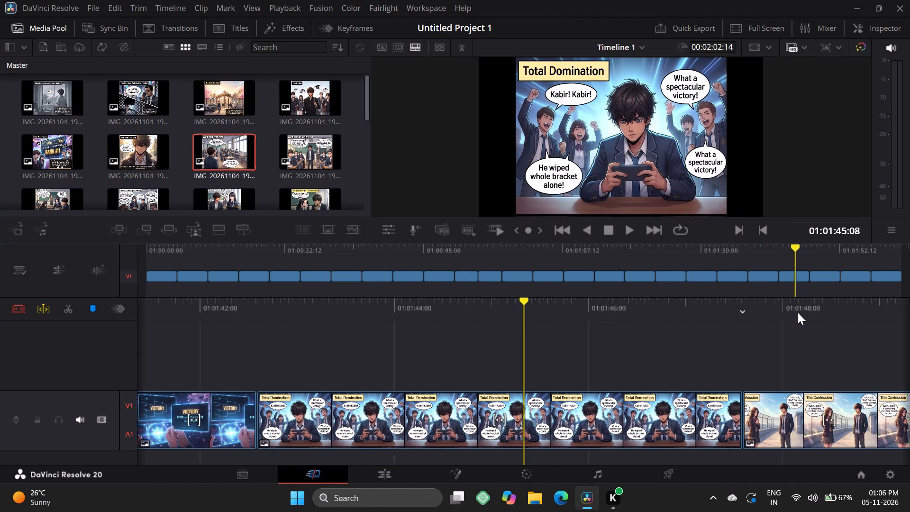
pyautogui.moveTo(798, 312); pyautogui.dragTo(907, 312)
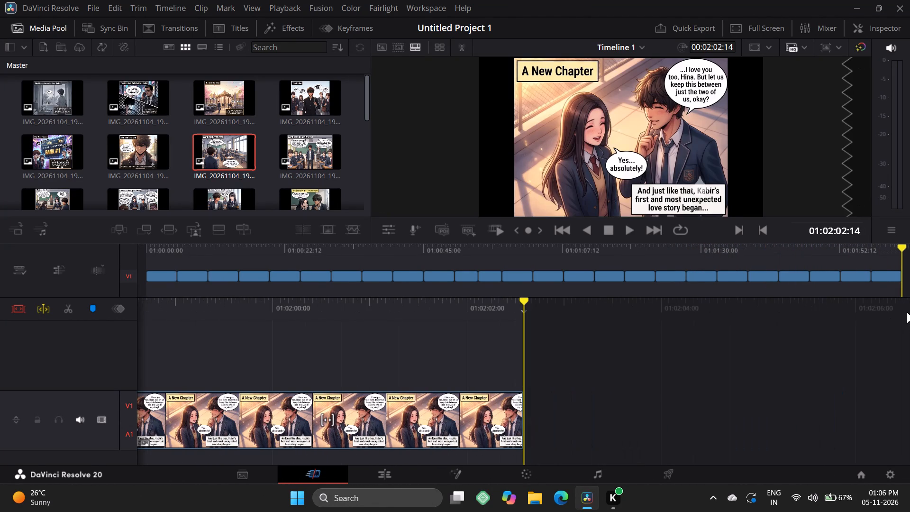
pyautogui.moveTo(907, 312); pyautogui.dragTo(904, 310)
# Open the viewer's proxy handling options.
pyautogui.click(799, 41)
pyautogui.click(803, 44)
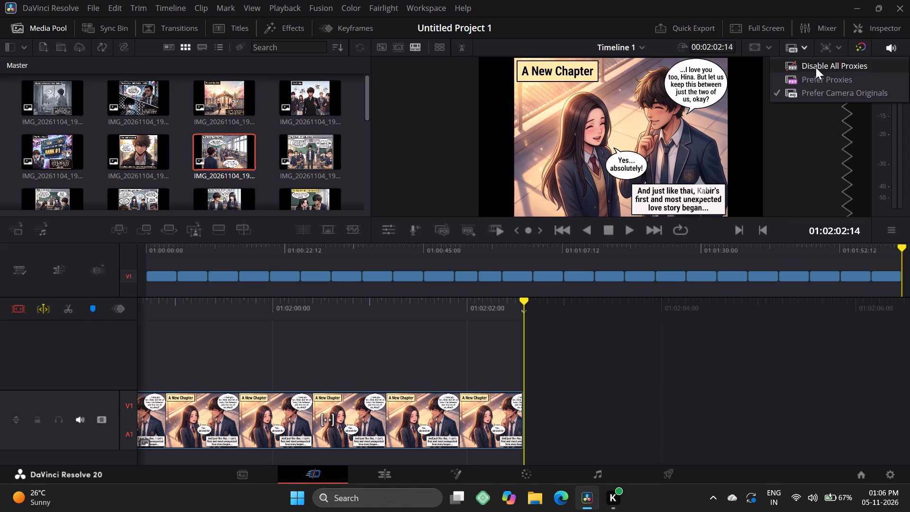
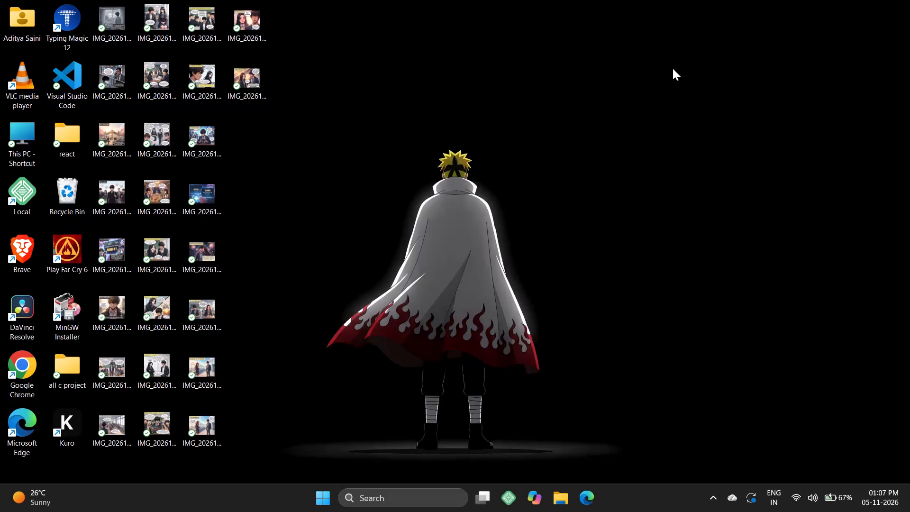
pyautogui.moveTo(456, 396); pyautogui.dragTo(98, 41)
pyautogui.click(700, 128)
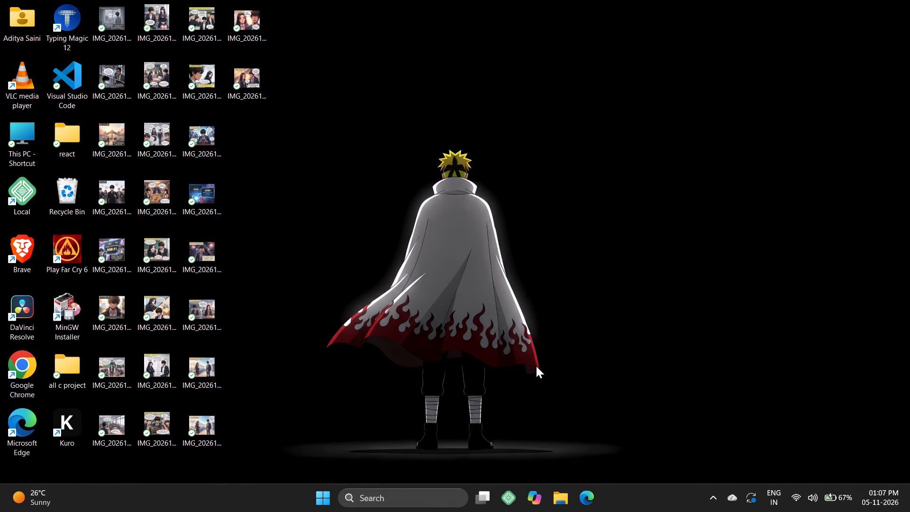
# Bring up the Shut Down Windows dialog from the desktop.
pyautogui.hotkey('ctrl', 'F2')
pyautogui.hotkey('ctrl', 'F3')
pyautogui.hotkey('ctrl', 'F4')
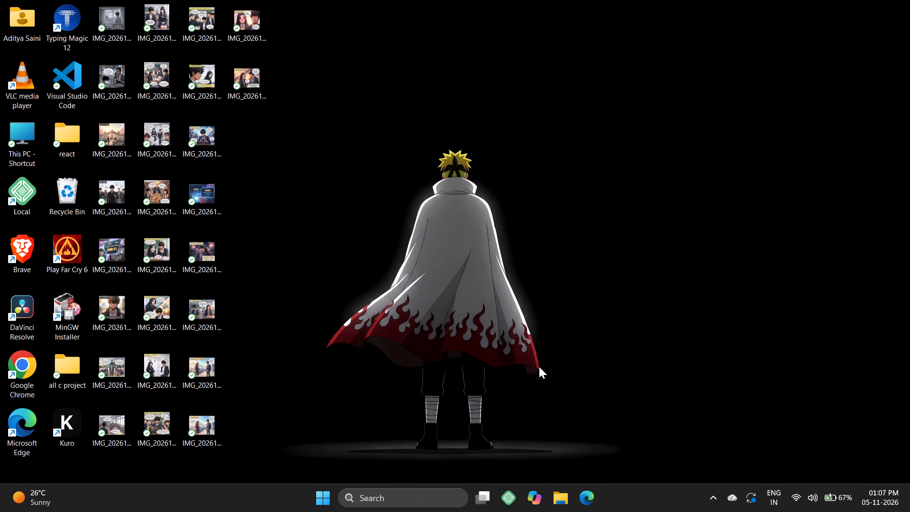
pyautogui.hotkey('alt', 'F4')
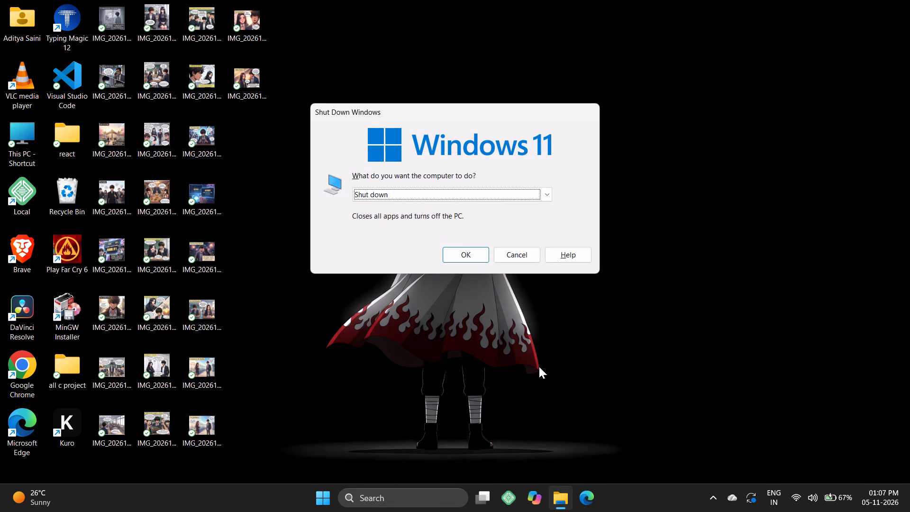